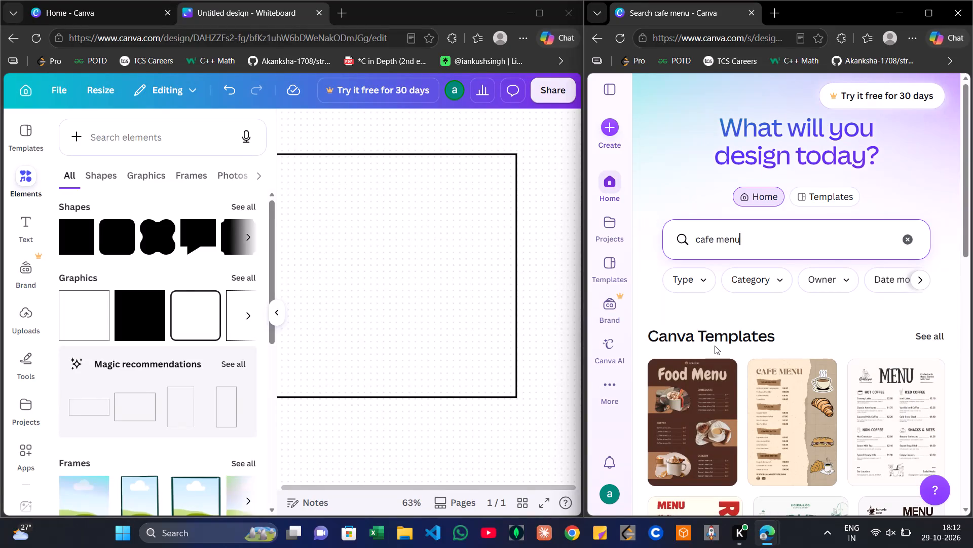
Open the existing International Food Day burger design from the cafe menu search results.
{"action": "scroll", "coordinate": [715, 346], "scroll_direction": "down", "scroll_amount": 5}
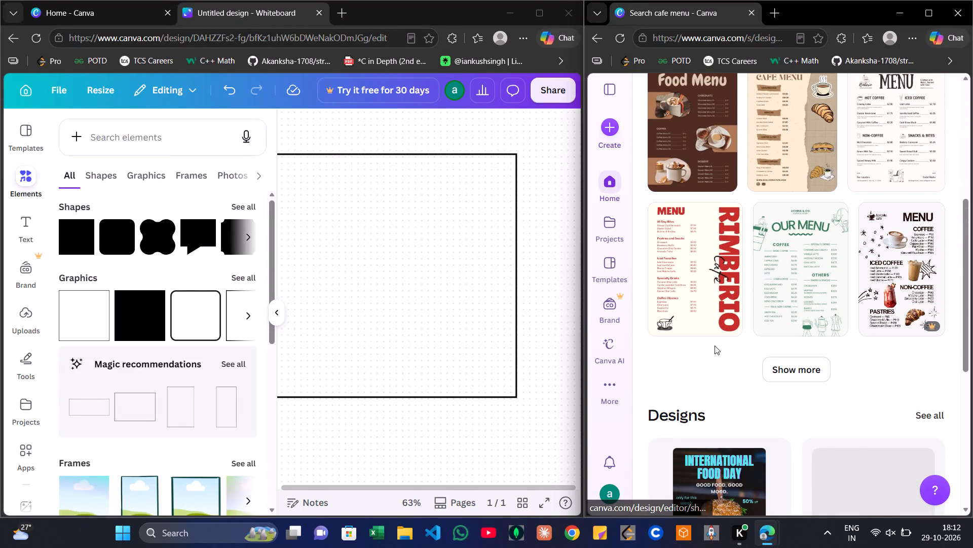
{"action": "scroll", "coordinate": [715, 346], "scroll_direction": "down", "scroll_amount": 2}
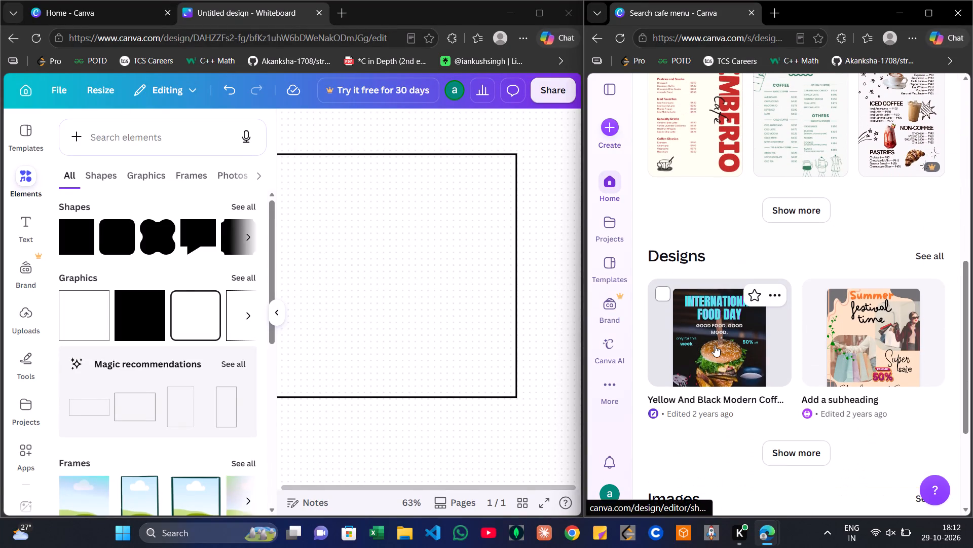
{"action": "left_click", "coordinate": [715, 346]}
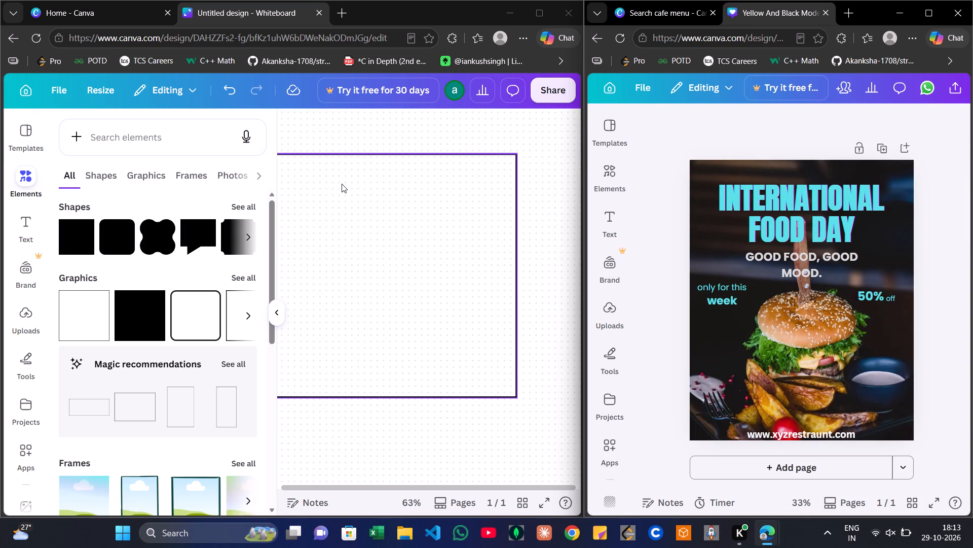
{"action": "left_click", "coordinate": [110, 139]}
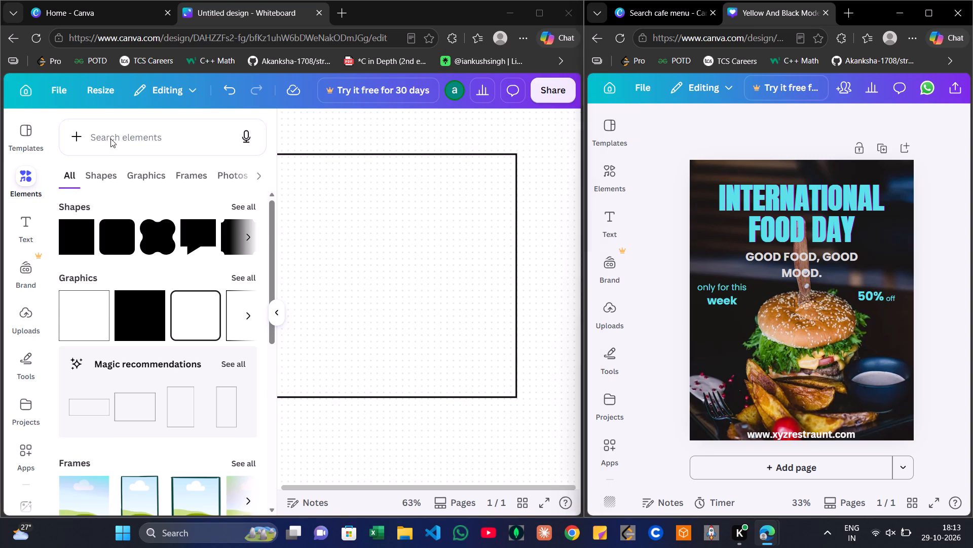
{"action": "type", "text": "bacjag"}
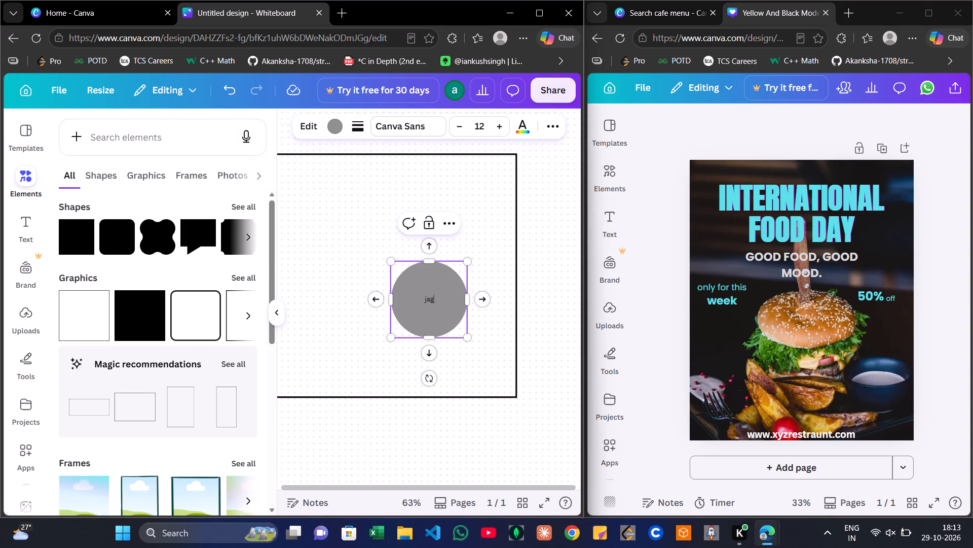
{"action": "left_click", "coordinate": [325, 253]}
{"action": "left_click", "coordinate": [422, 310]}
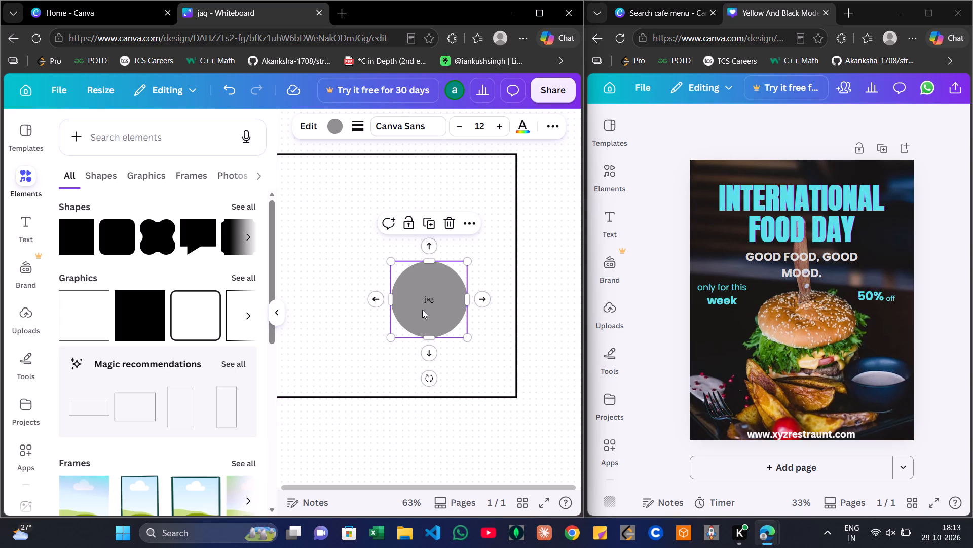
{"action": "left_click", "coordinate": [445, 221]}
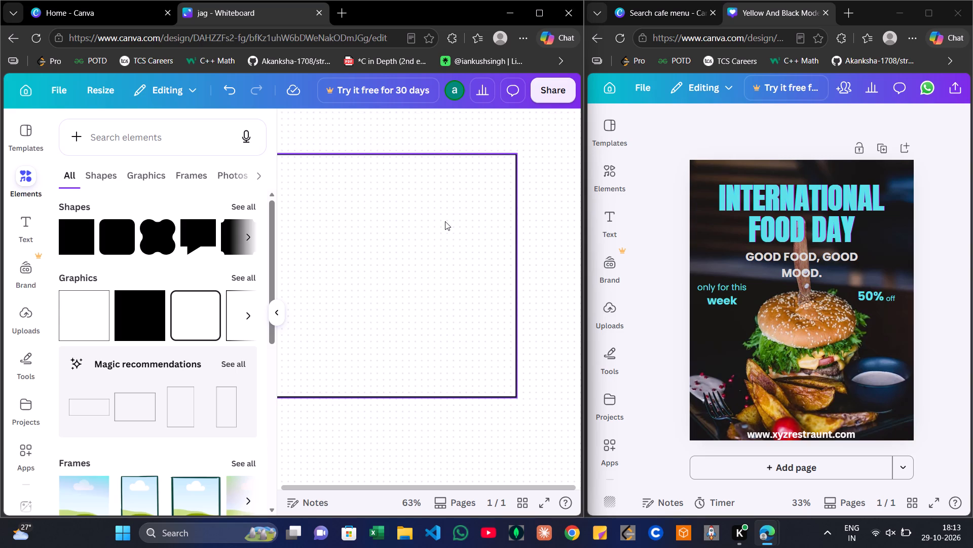
Search the elements for "background" and add the dark blue textured photo to the whiteboard.
{"action": "left_click", "coordinate": [108, 130]}
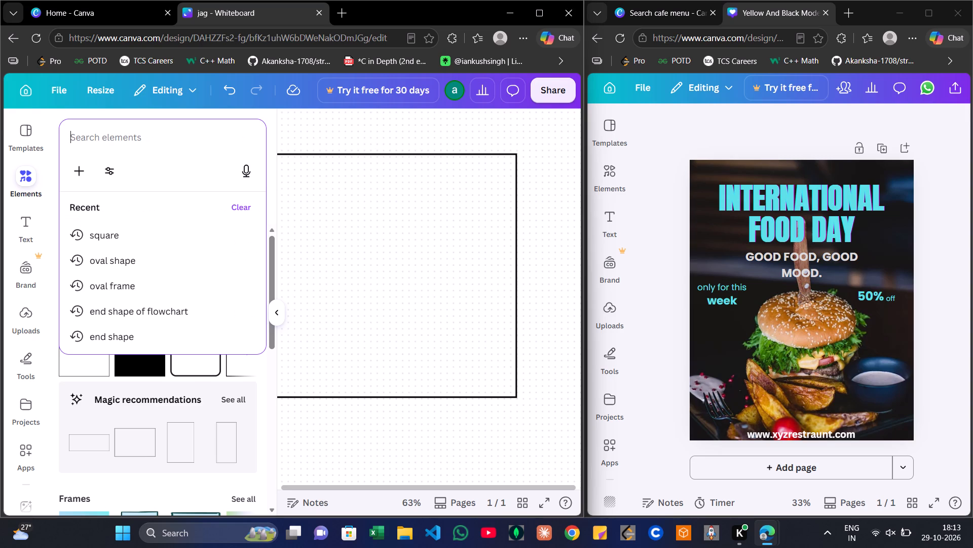
{"action": "type", "text": "bac"}
{"action": "type", "text": "kground"}
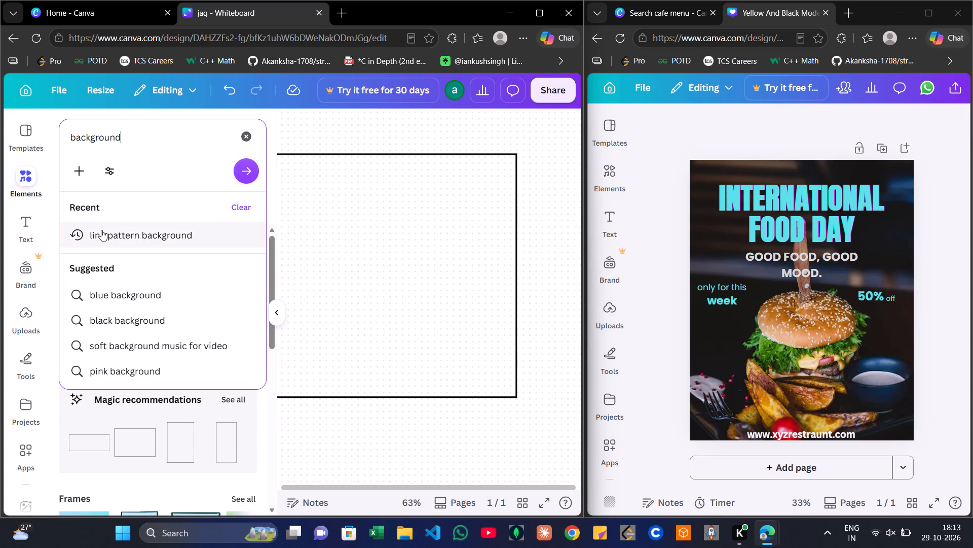
{"action": "key", "text": "Return"}
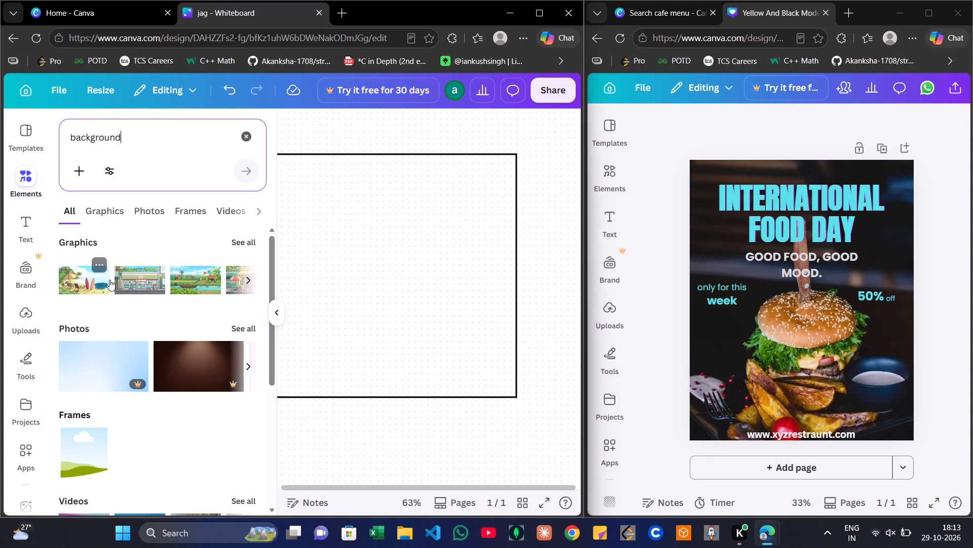
{"action": "scroll", "coordinate": [114, 282], "scroll_direction": "down", "scroll_amount": 3}
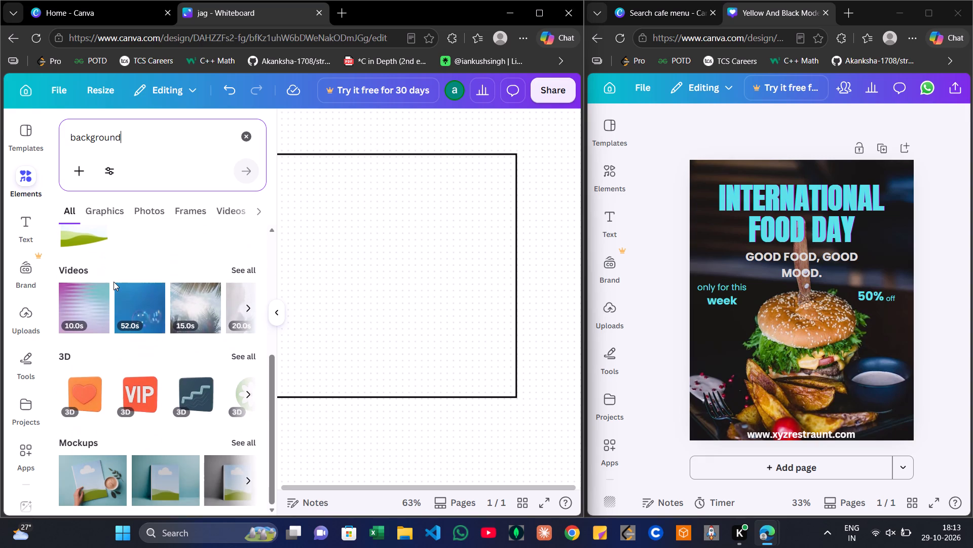
{"action": "scroll", "coordinate": [114, 282], "scroll_direction": "up", "scroll_amount": 2}
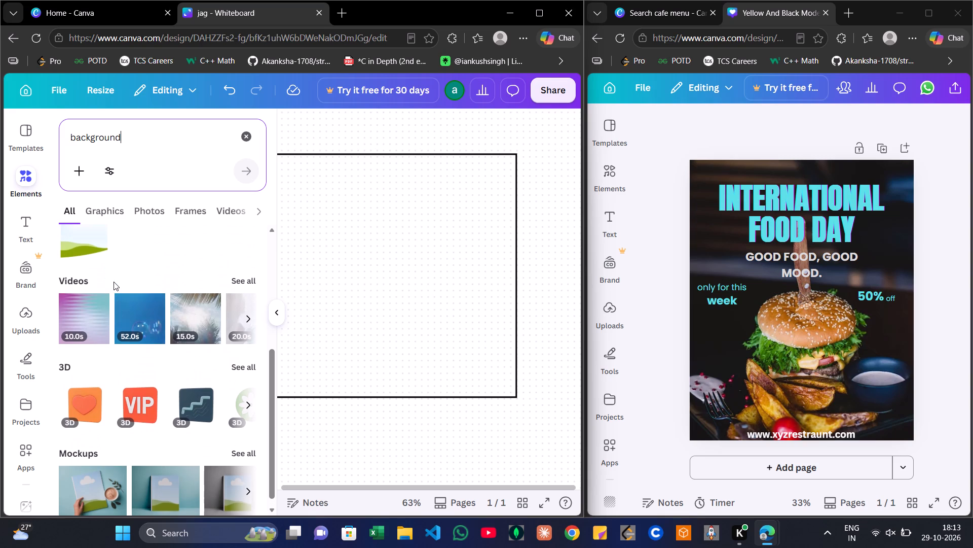
{"action": "scroll", "coordinate": [114, 282], "scroll_direction": "up", "scroll_amount": 5}
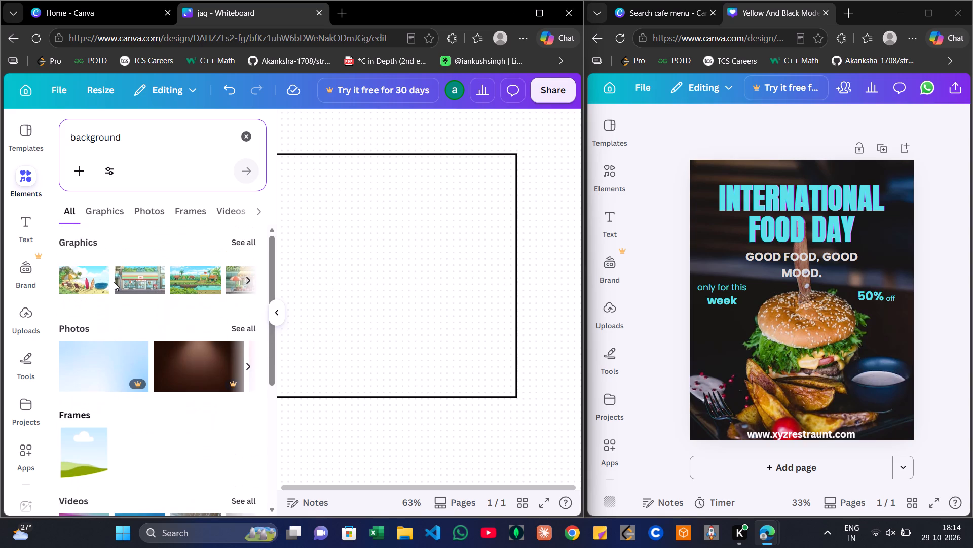
{"action": "left_click", "coordinate": [235, 240]}
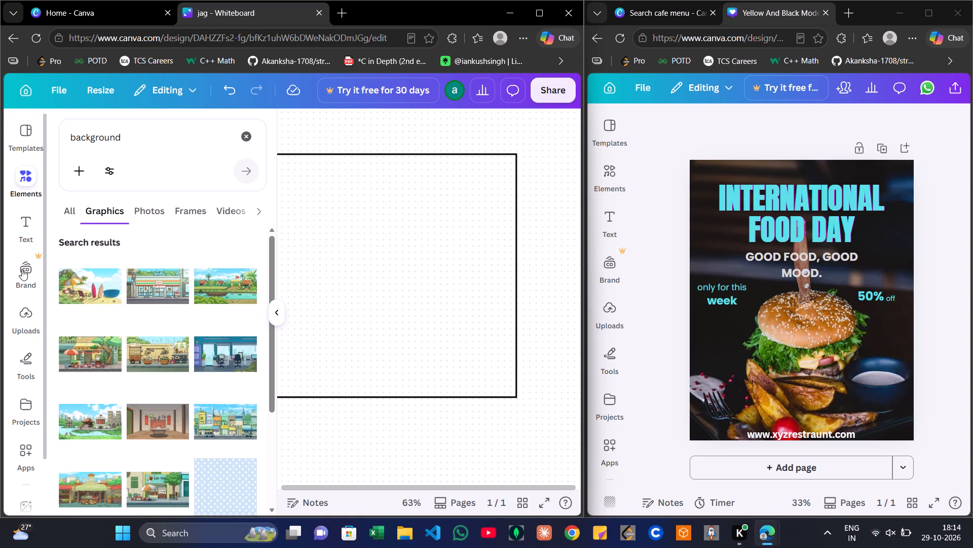
{"action": "left_click", "coordinate": [153, 205]}
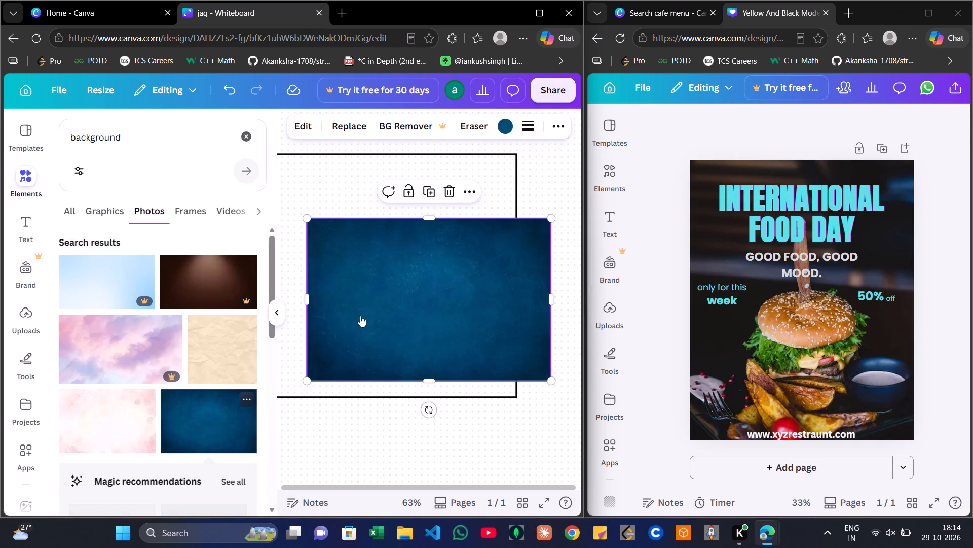
Bring the whole square frame into view and move the blue background photo over its lower part.
{"action": "left_click_drag", "start_coordinate": [400, 283], "coordinate": [347, 246]}
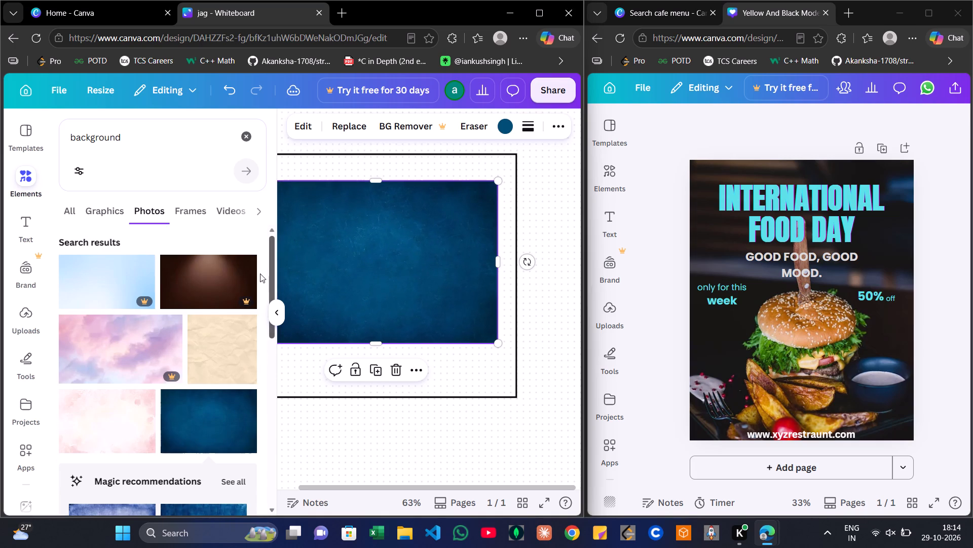
{"action": "left_click", "coordinate": [273, 305]}
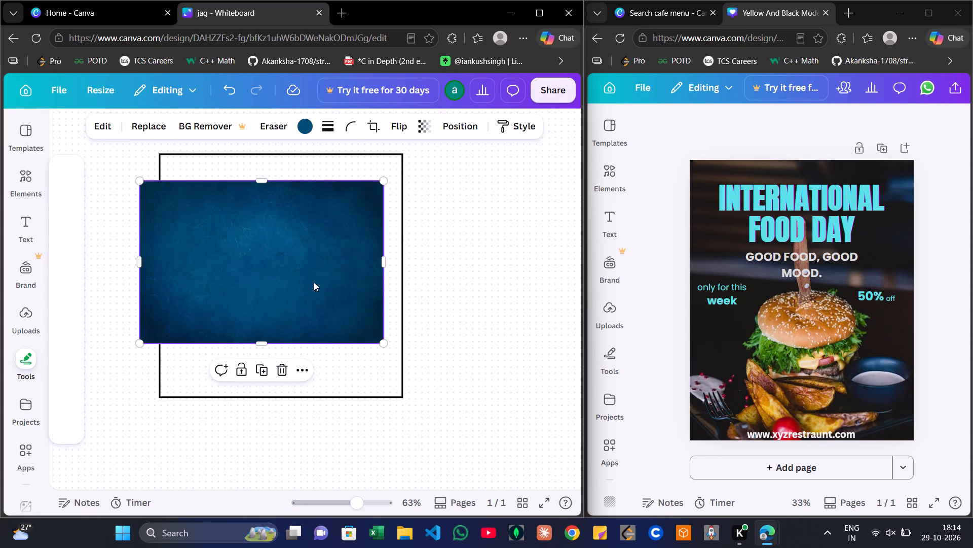
{"action": "left_click_drag", "start_coordinate": [290, 252], "coordinate": [327, 233]}
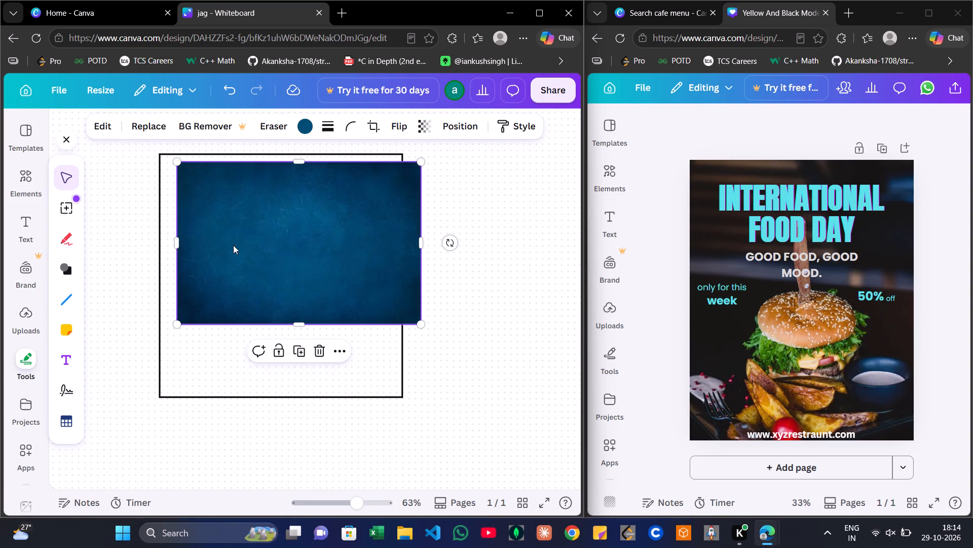
{"action": "left_click", "coordinate": [237, 243]}
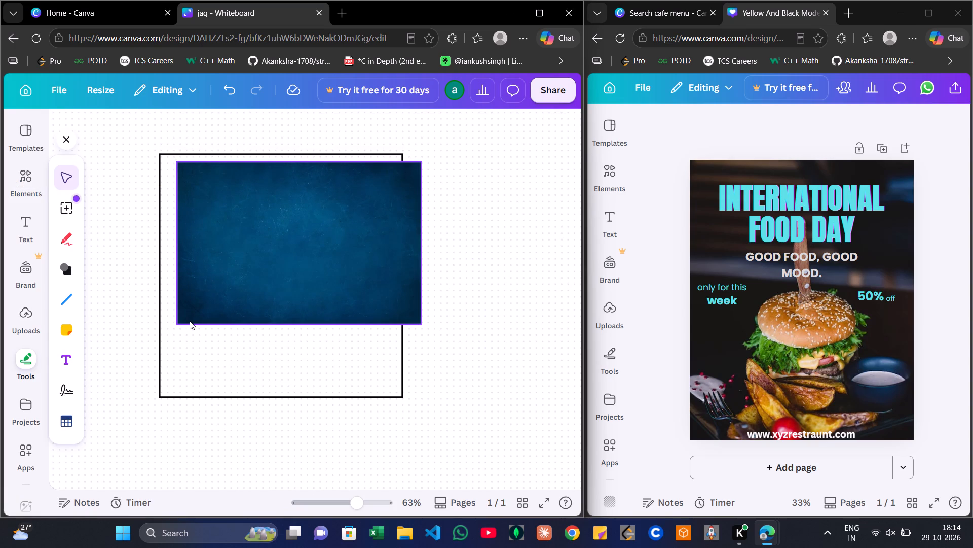
{"action": "left_click_drag", "start_coordinate": [277, 234], "coordinate": [267, 300]}
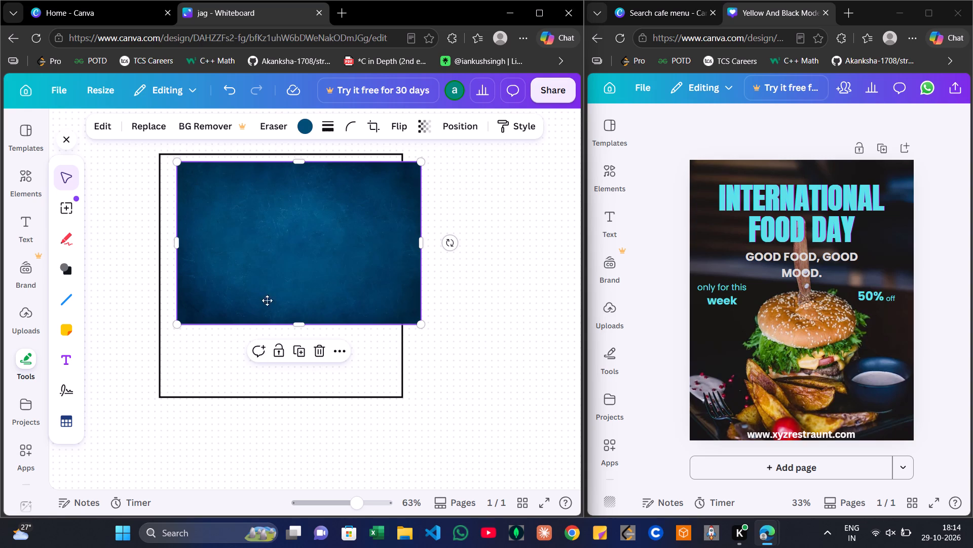
{"action": "left_click_drag", "start_coordinate": [267, 300], "coordinate": [269, 292]}
{"action": "left_click_drag", "start_coordinate": [269, 292], "coordinate": [277, 209]}
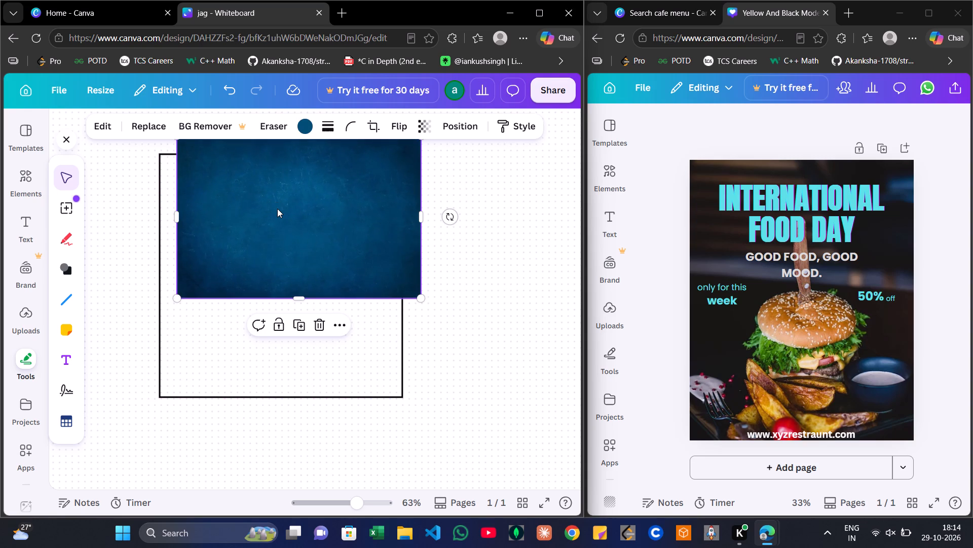
{"action": "left_click_drag", "start_coordinate": [277, 209], "coordinate": [276, 307]}
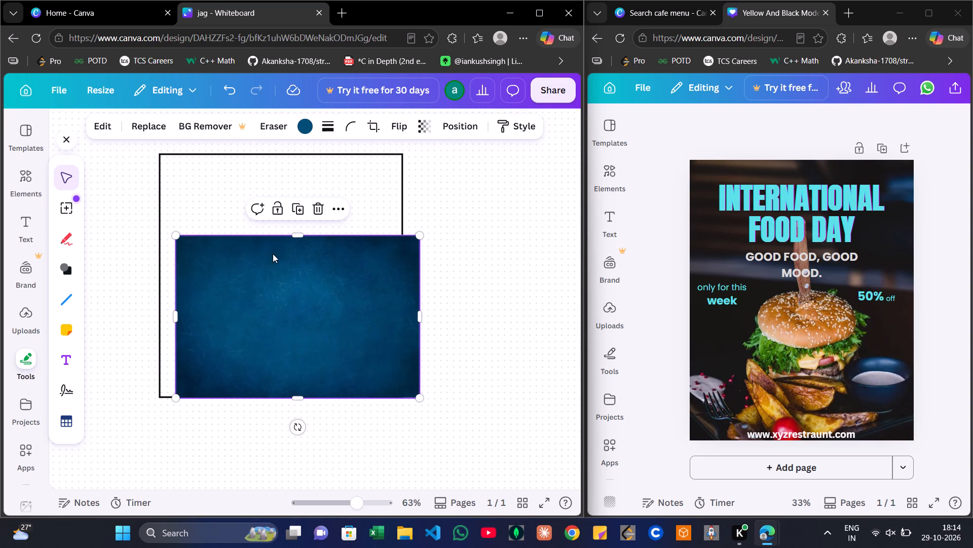
Shrink the blue photo and reduce its width so it is narrower than the square frame.
{"action": "left_click_drag", "start_coordinate": [180, 237], "coordinate": [182, 201]}
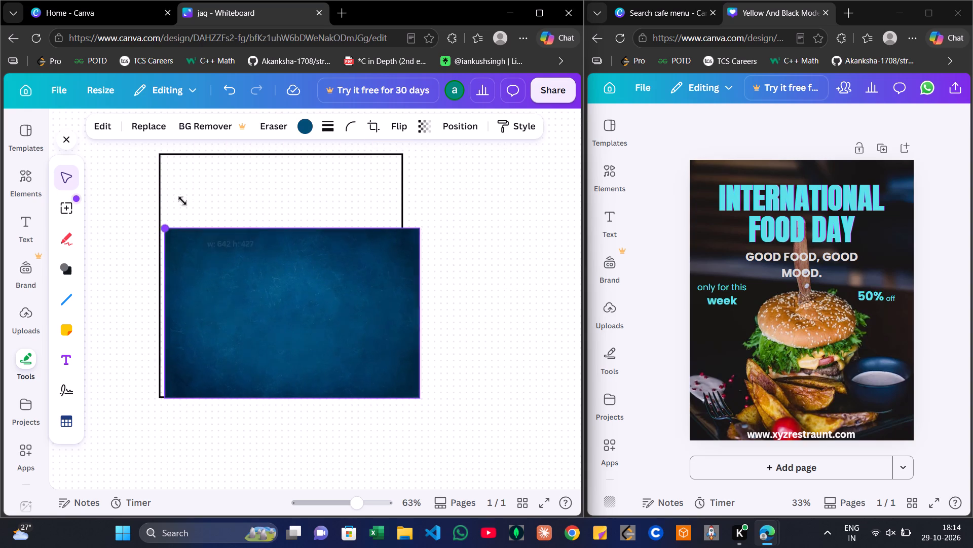
{"action": "left_click_drag", "start_coordinate": [182, 201], "coordinate": [267, 191]}
{"action": "right_click", "coordinate": [305, 303]}
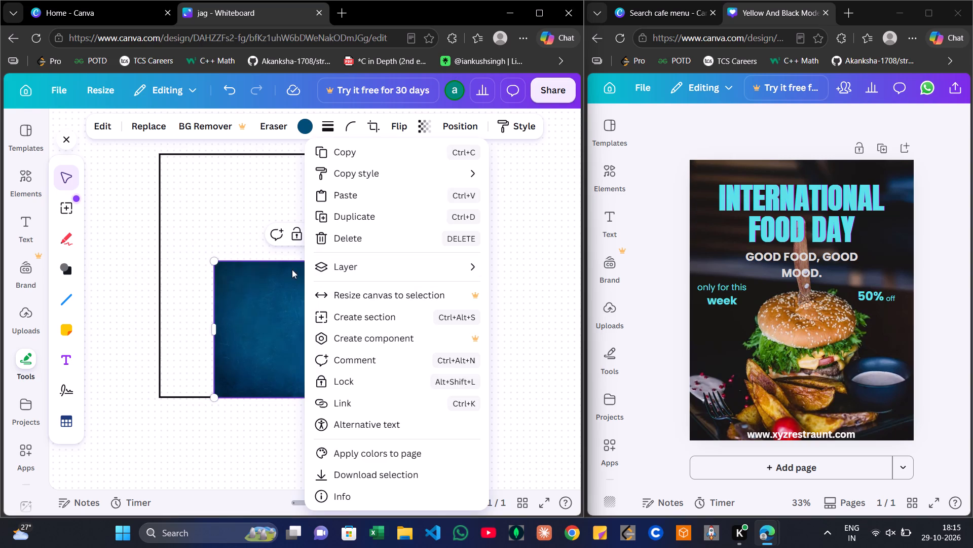
{"action": "left_click_drag", "start_coordinate": [241, 315], "coordinate": [218, 201]}
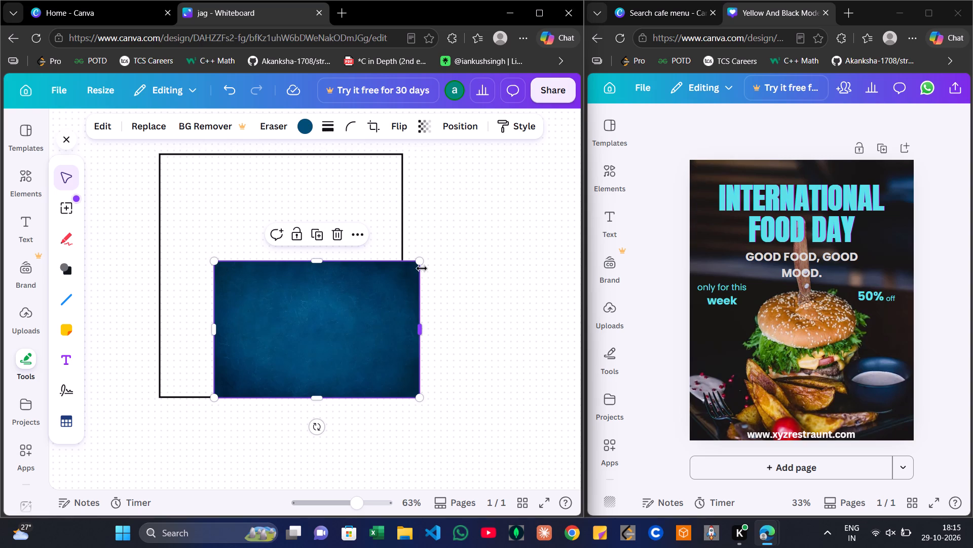
{"action": "left_click_drag", "start_coordinate": [422, 268], "coordinate": [379, 262]}
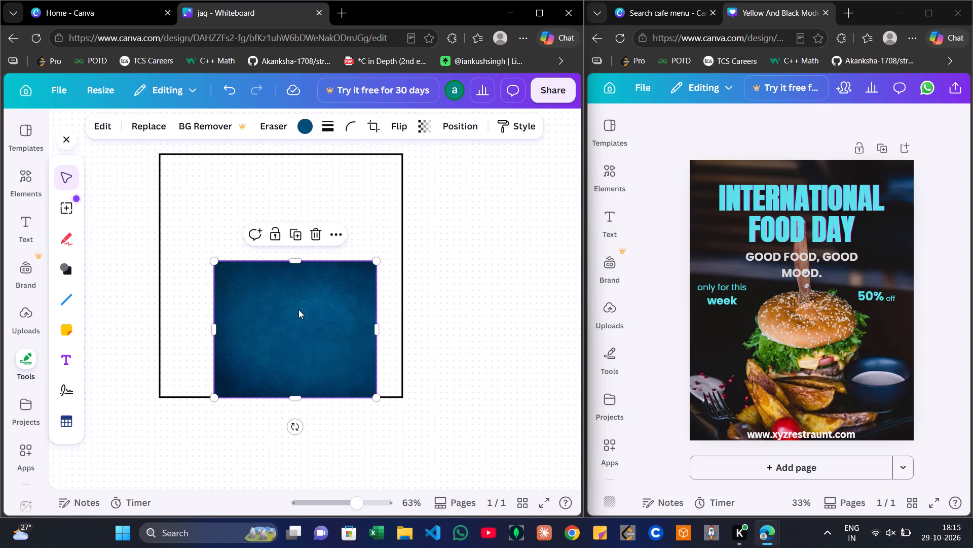
Align the blue photo with the top-left corner of the square frame.
{"action": "left_click_drag", "start_coordinate": [298, 310], "coordinate": [243, 208]}
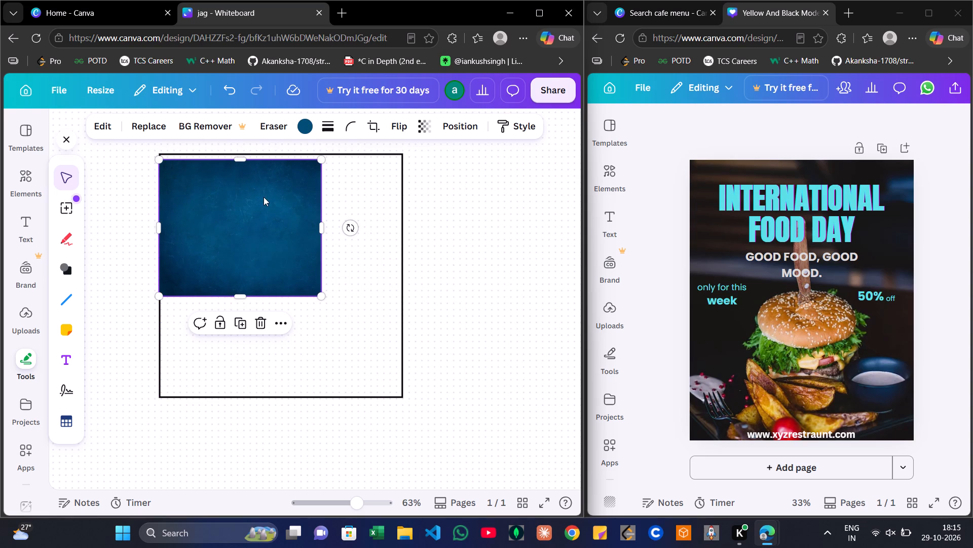
{"action": "left_click_drag", "start_coordinate": [233, 206], "coordinate": [247, 202]}
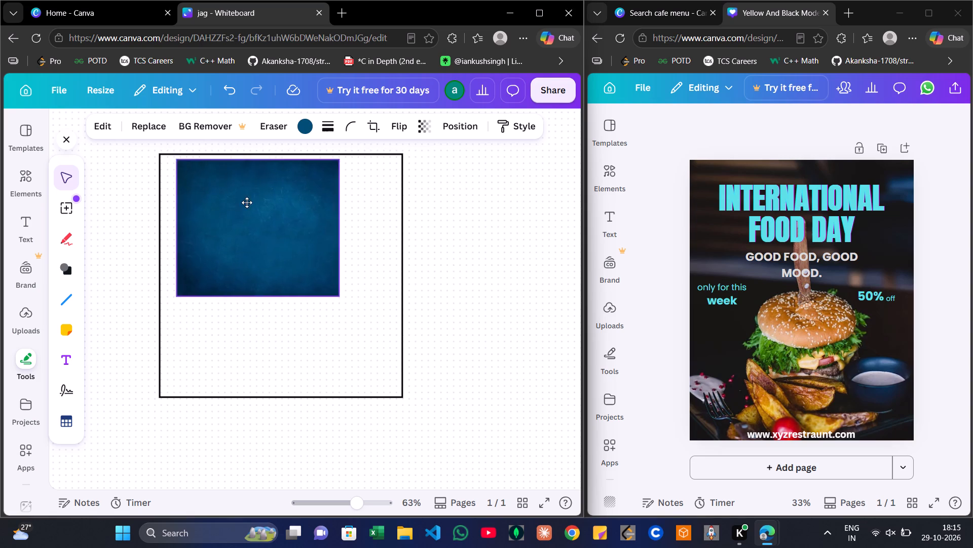
{"action": "left_click_drag", "start_coordinate": [247, 202], "coordinate": [234, 201]}
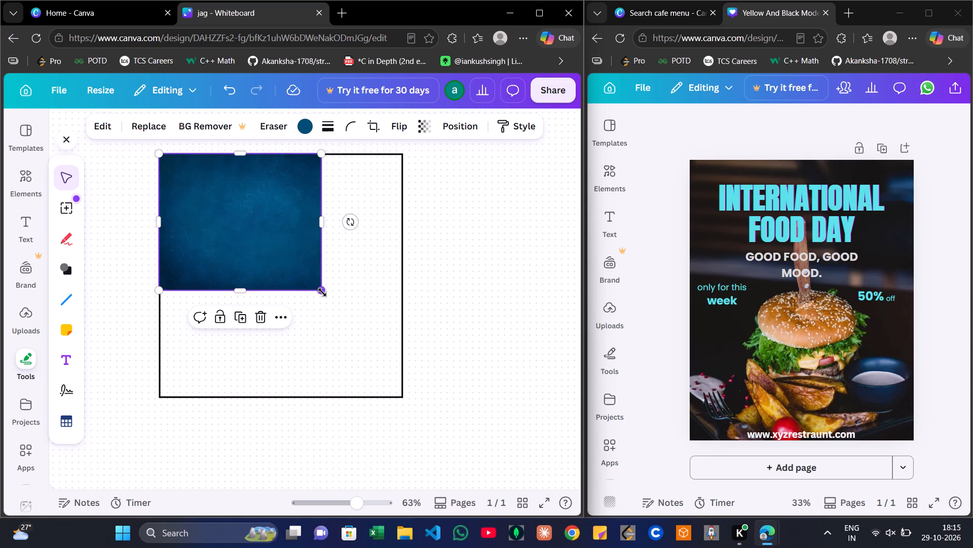
Enlarge the blue photo and extend its height and width until it fills the whole square frame.
{"action": "left_click_drag", "start_coordinate": [322, 292], "coordinate": [407, 369]}
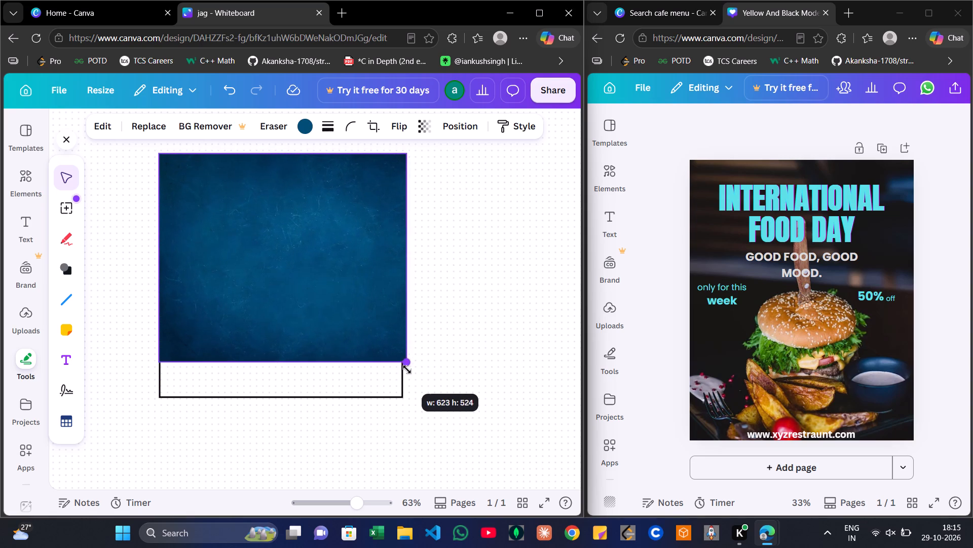
{"action": "left_click_drag", "start_coordinate": [407, 369], "coordinate": [361, 363]}
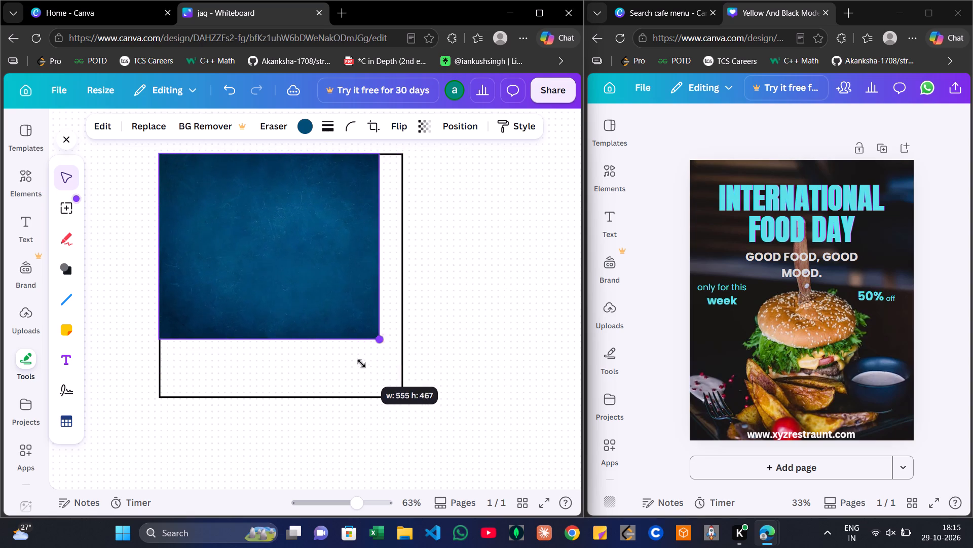
{"action": "left_click_drag", "start_coordinate": [361, 363], "coordinate": [361, 363]}
{"action": "left_click_drag", "start_coordinate": [267, 337], "coordinate": [279, 388]}
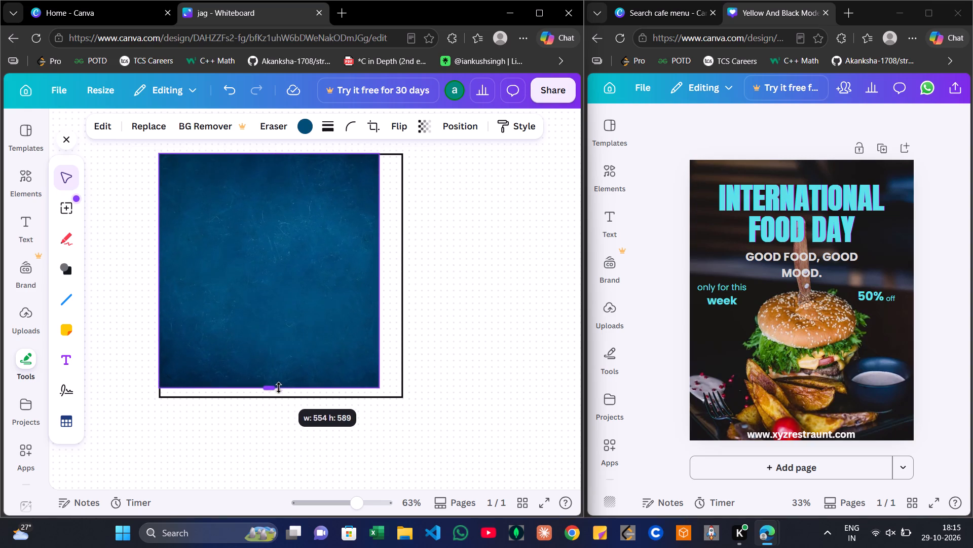
{"action": "left_click_drag", "start_coordinate": [279, 388], "coordinate": [279, 390]}
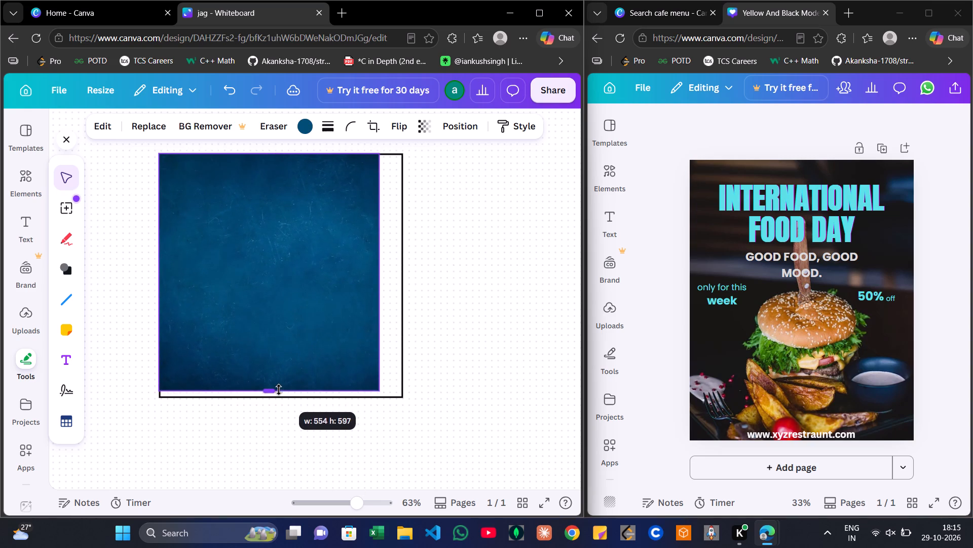
{"action": "left_click_drag", "start_coordinate": [279, 390], "coordinate": [281, 396]}
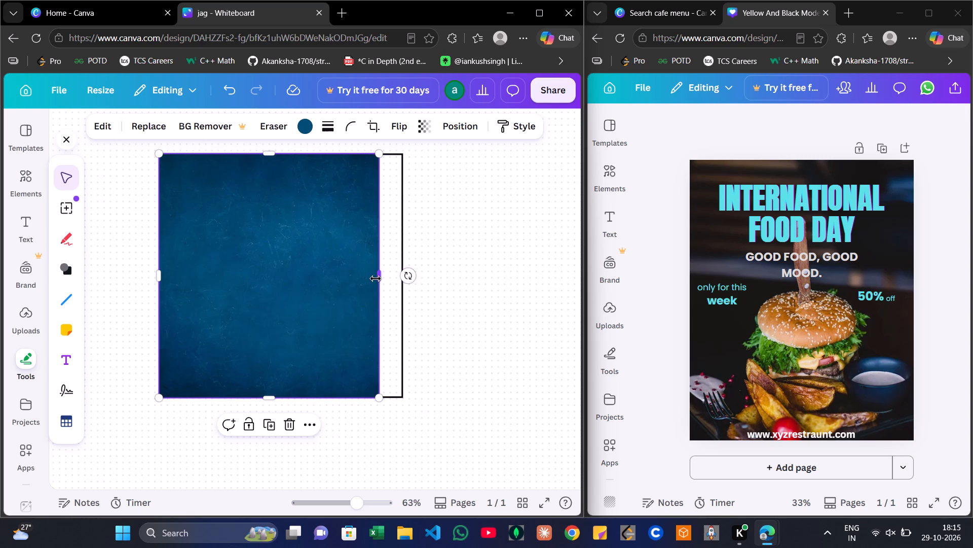
{"action": "left_click_drag", "start_coordinate": [376, 279], "coordinate": [398, 276]}
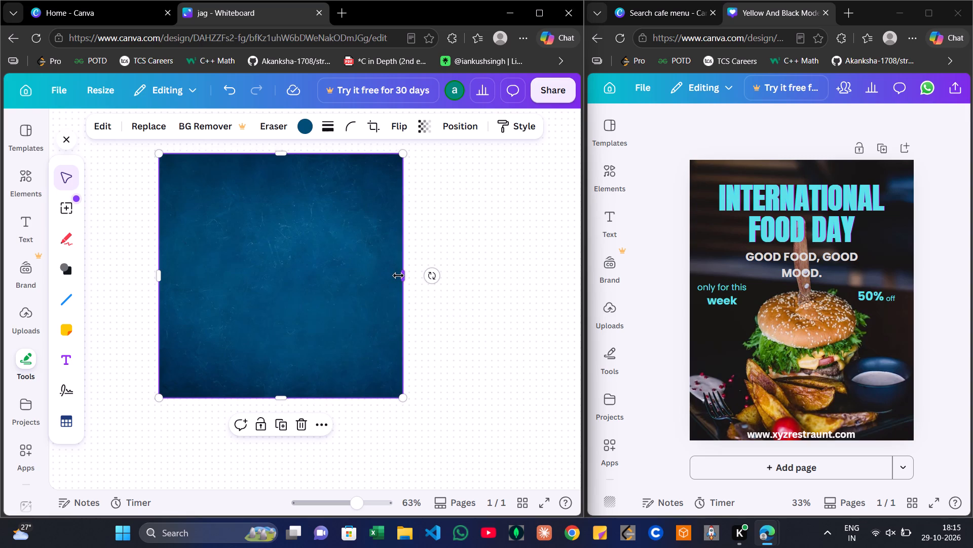
Add a subheading text box on the upper half of the blue square and shrink it to font size 31.1.
{"action": "left_click", "coordinate": [492, 317]}
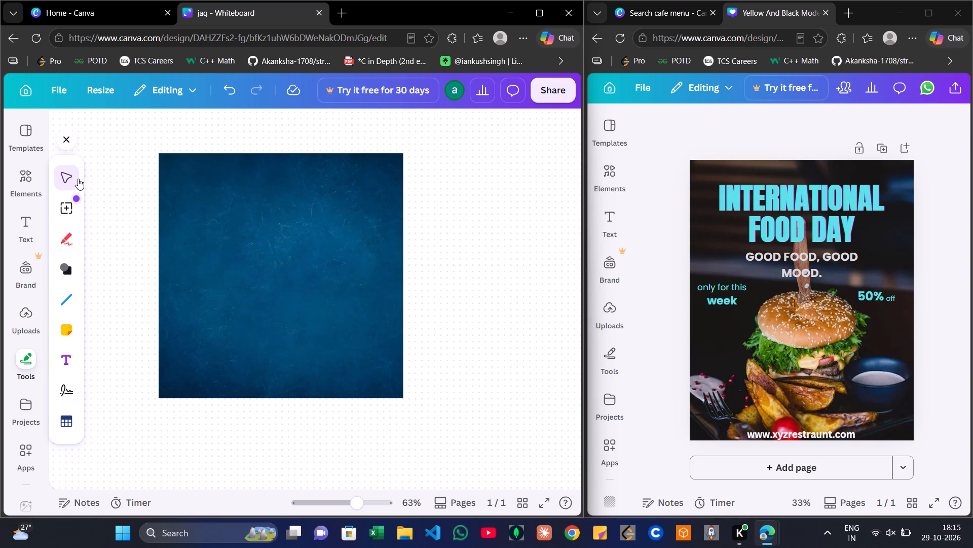
{"action": "left_click", "coordinate": [26, 228]}
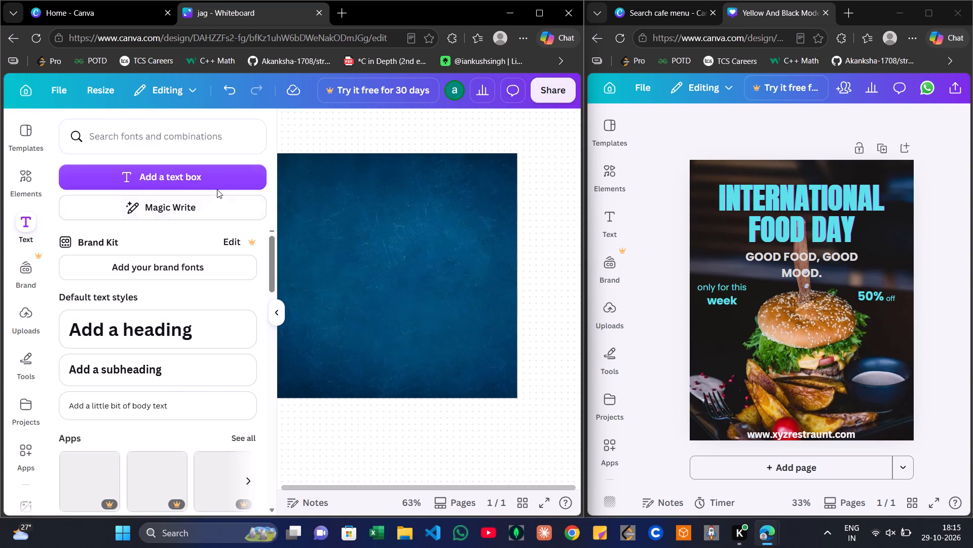
{"action": "left_click", "coordinate": [165, 366]}
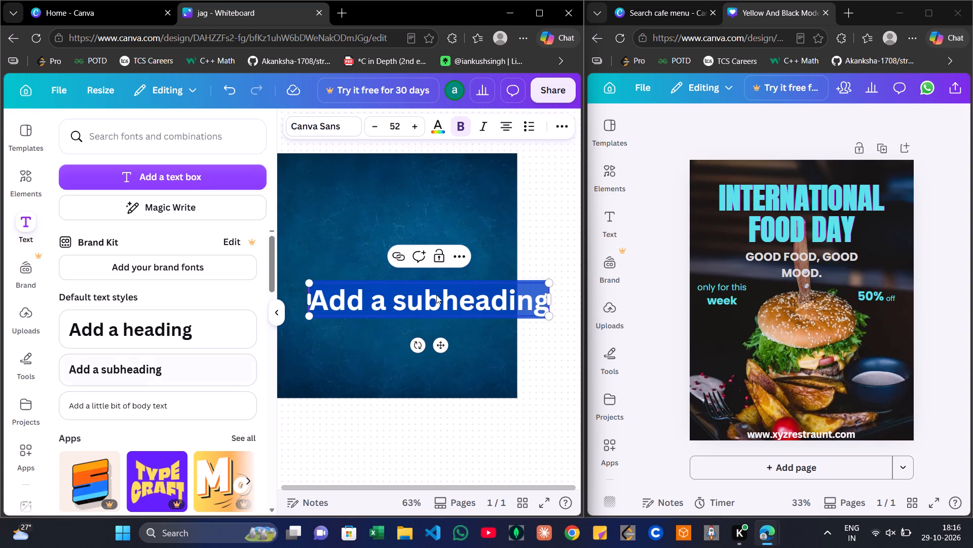
{"action": "left_click_drag", "start_coordinate": [436, 295], "coordinate": [421, 291]}
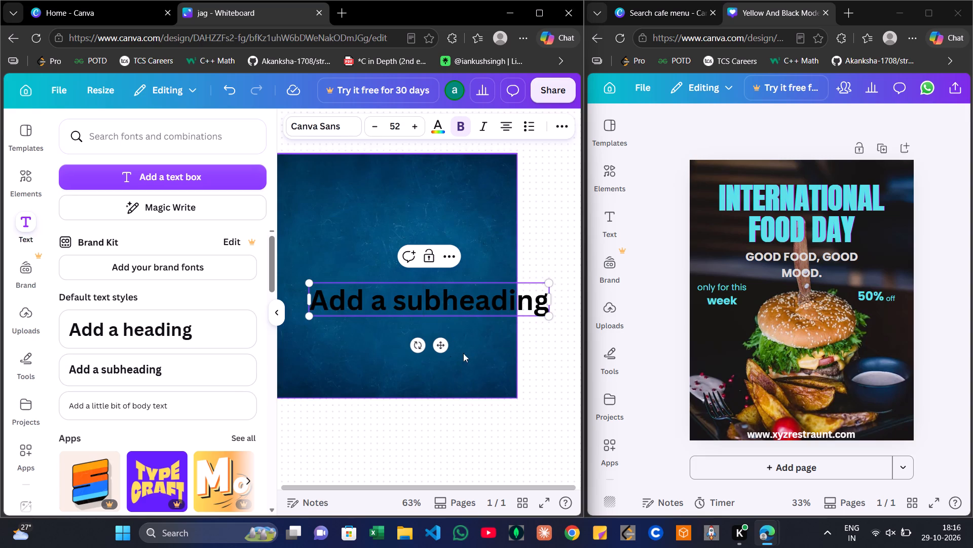
{"action": "left_click_drag", "start_coordinate": [439, 345], "coordinate": [428, 294]}
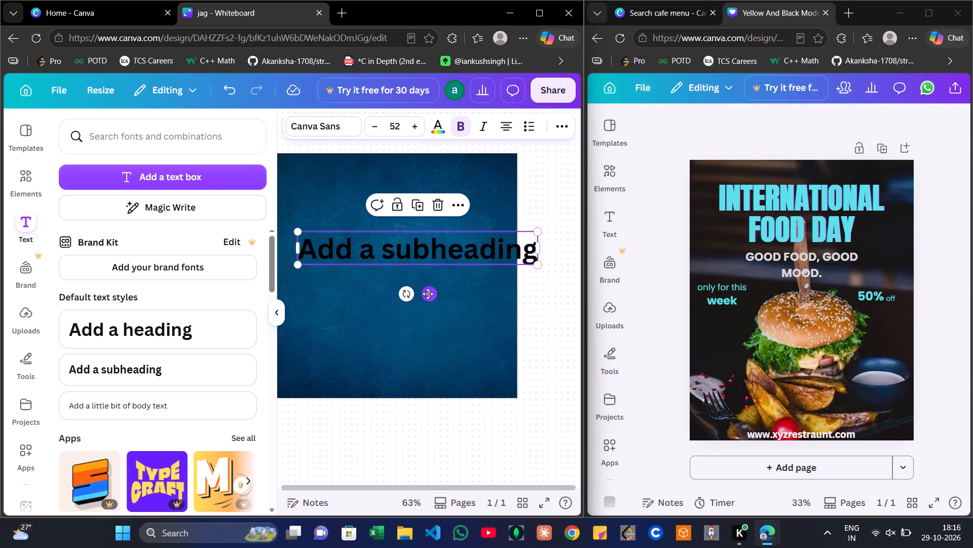
{"action": "left_click", "coordinate": [279, 313]}
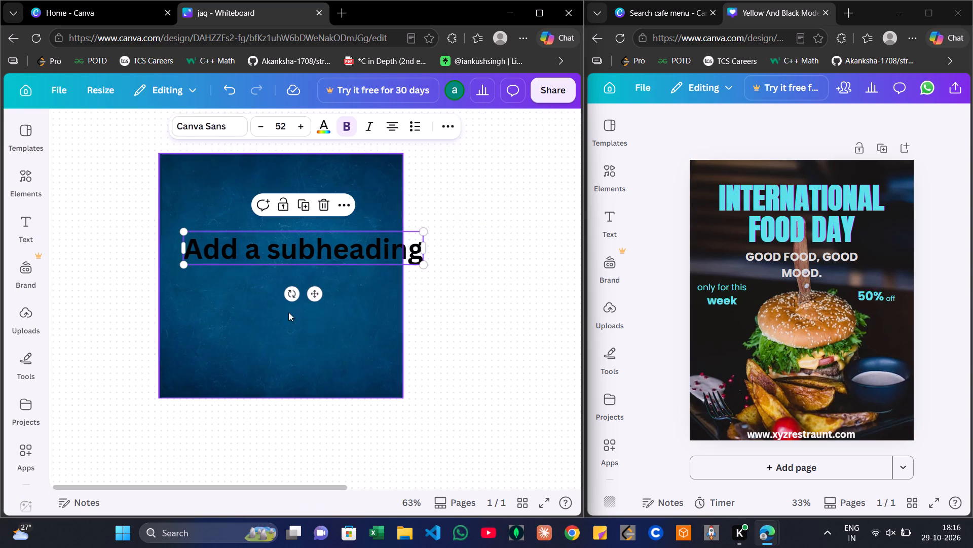
{"action": "left_click_drag", "start_coordinate": [584, 249], "coordinate": [669, 240]}
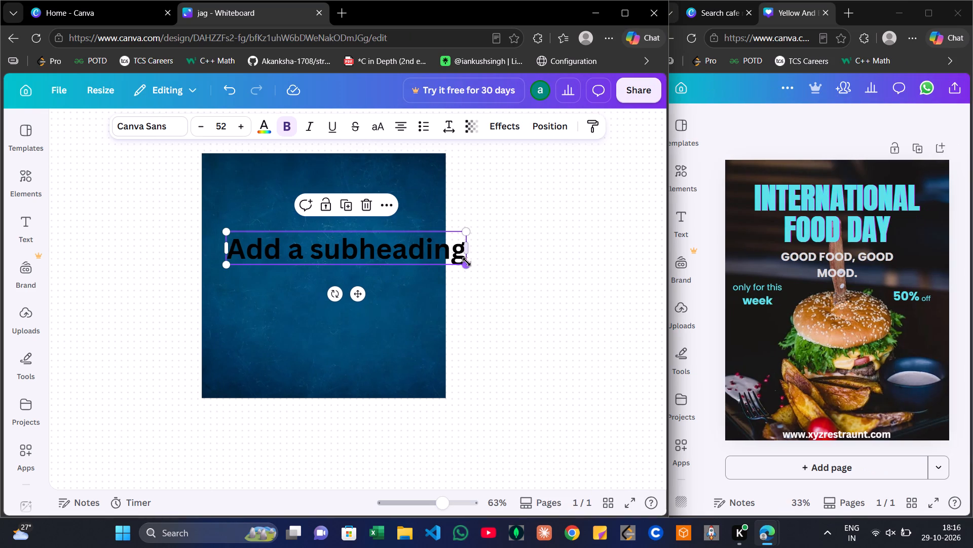
{"action": "left_click_drag", "start_coordinate": [467, 262], "coordinate": [369, 261]}
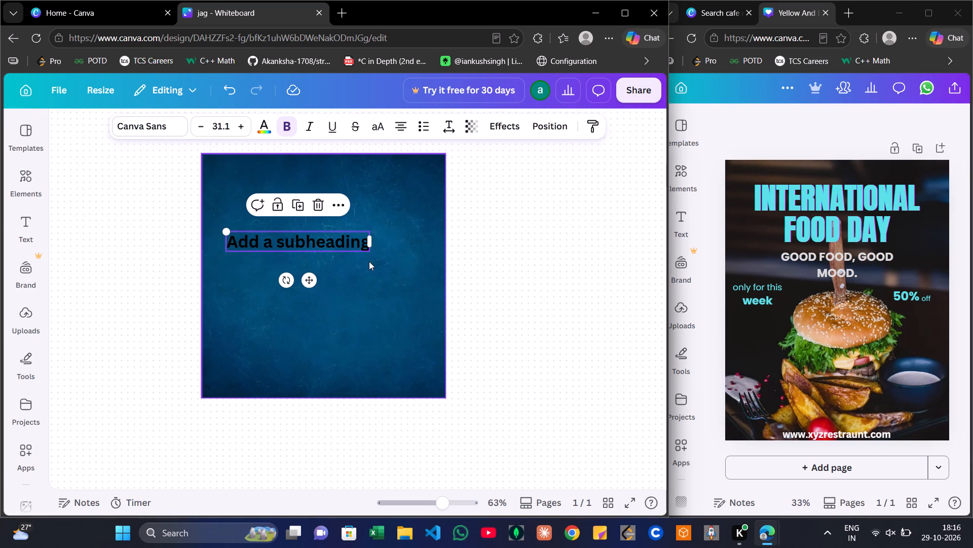
Replace the subheading text with "INTERNATIONAL FOOD DAY" and narrow its box so FOOD DAY wraps onto a second line.
{"action": "left_click", "coordinate": [337, 245]}
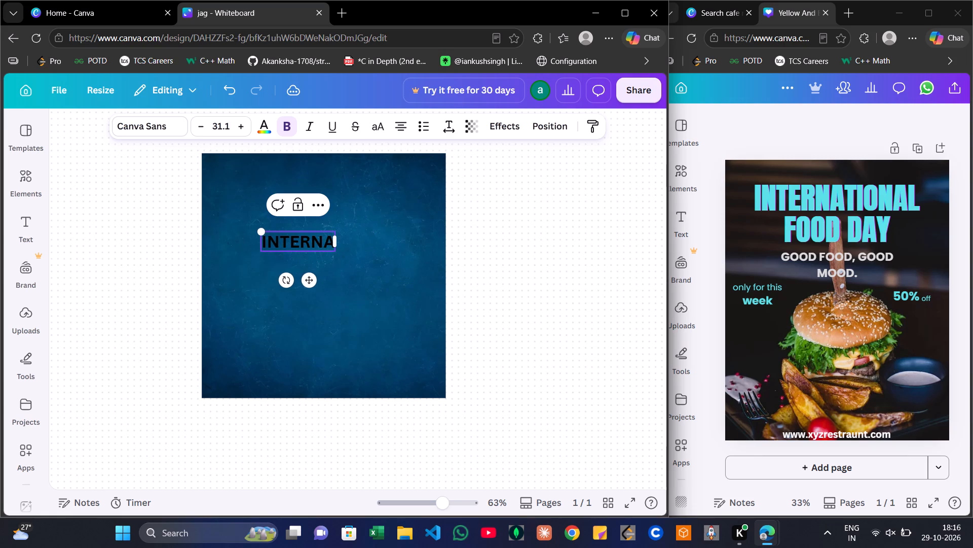
{"action": "type", "text": "TIONAL"}
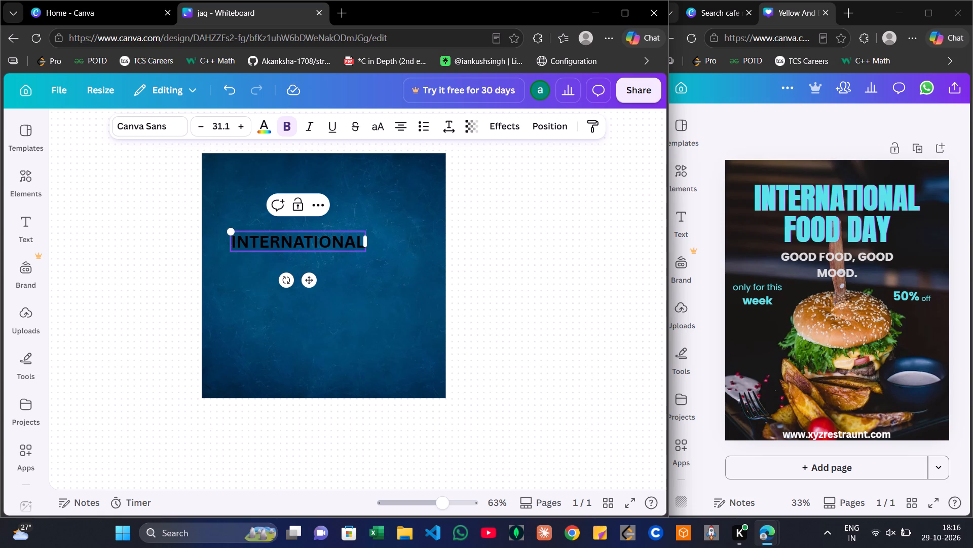
{"action": "key", "text": "space"}
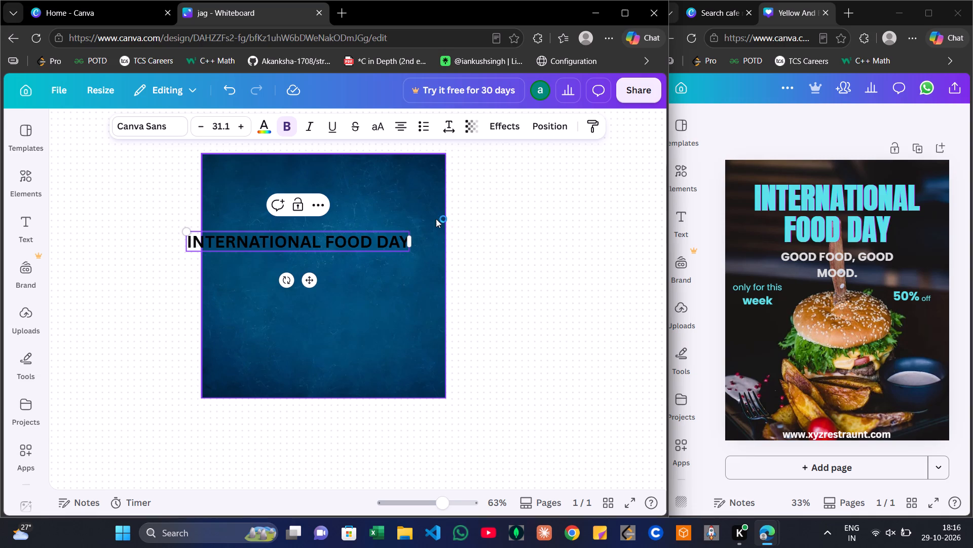
{"action": "left_click_drag", "start_coordinate": [410, 239], "coordinate": [392, 239]}
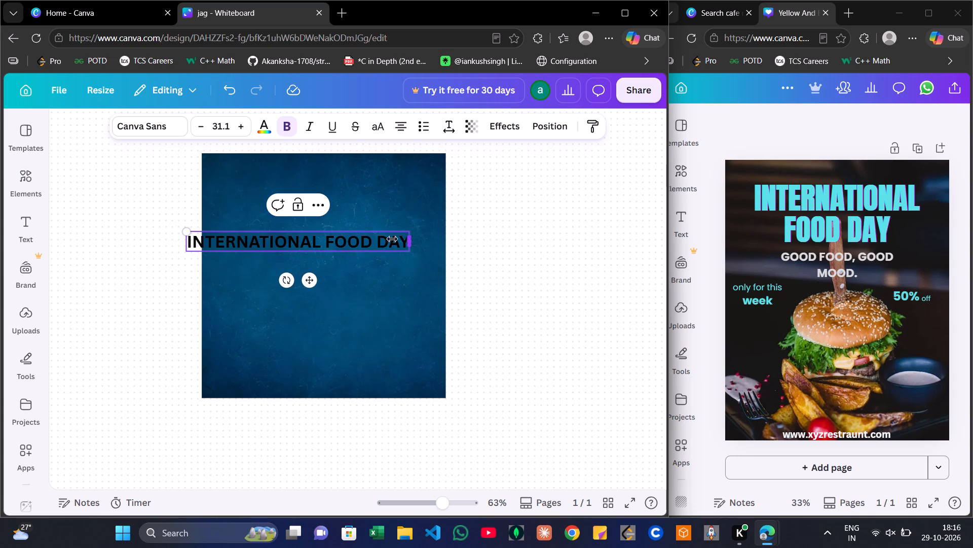
{"action": "left_click_drag", "start_coordinate": [392, 239], "coordinate": [372, 242]}
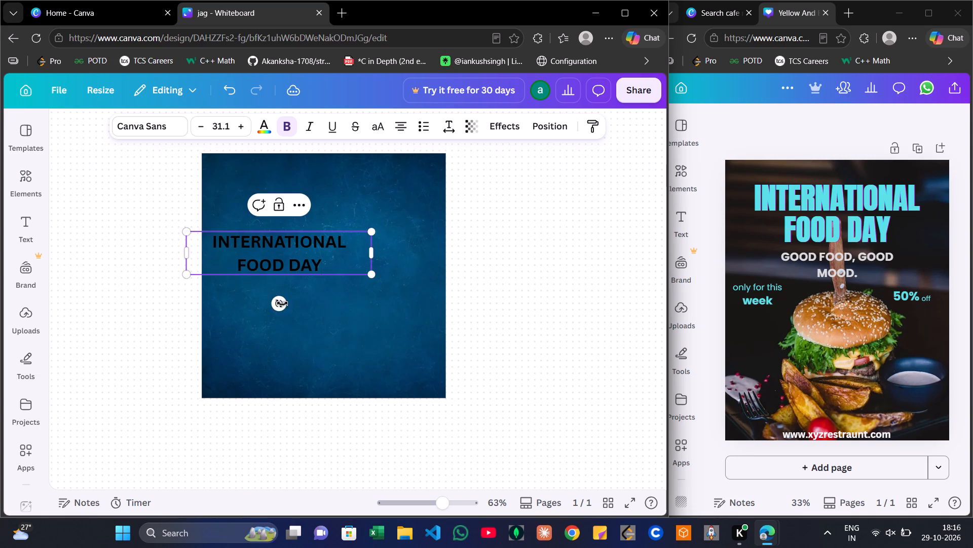
{"action": "left_click", "coordinate": [376, 302]}
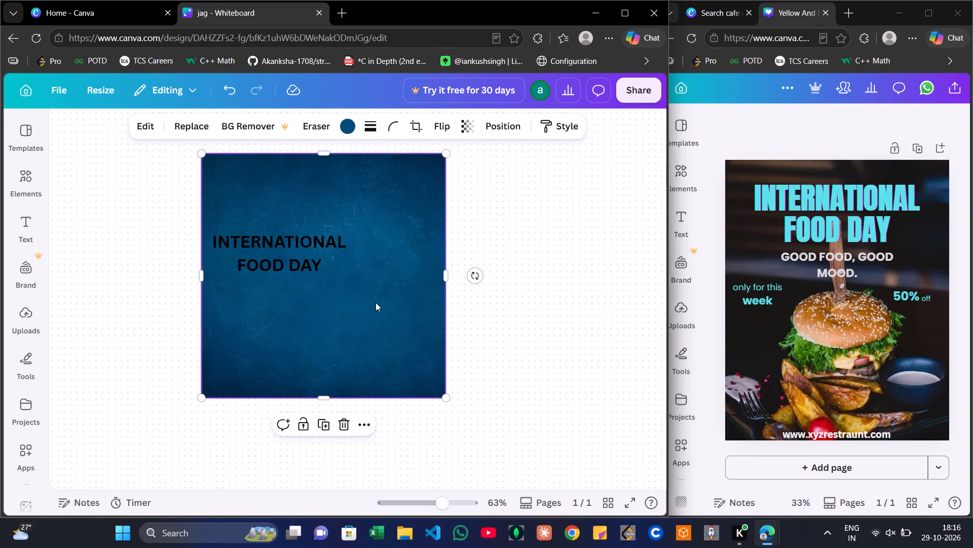
Move the INTERNATIONAL FOOD DAY heading to the top of the blue square and centre it horizontally.
{"action": "left_click", "coordinate": [321, 266]}
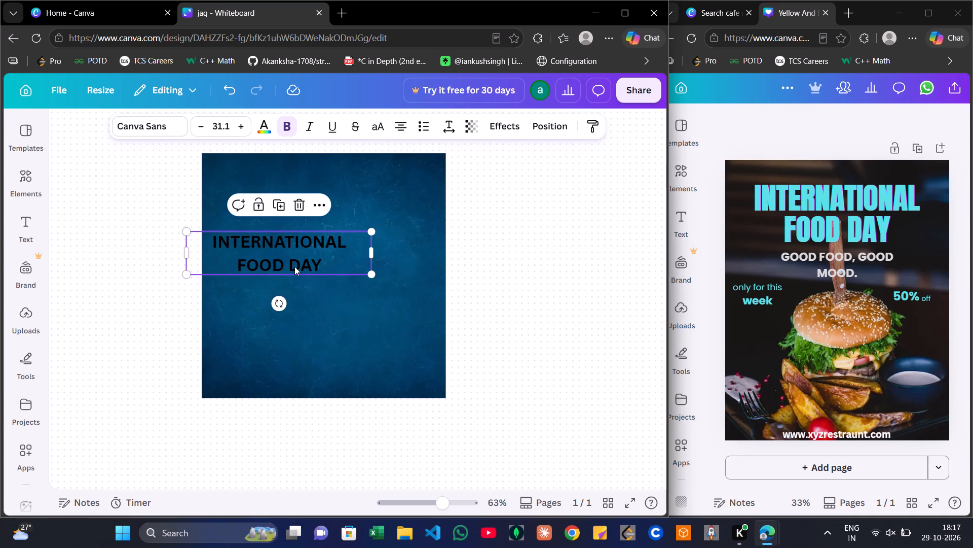
{"action": "left_click_drag", "start_coordinate": [294, 266], "coordinate": [347, 199]}
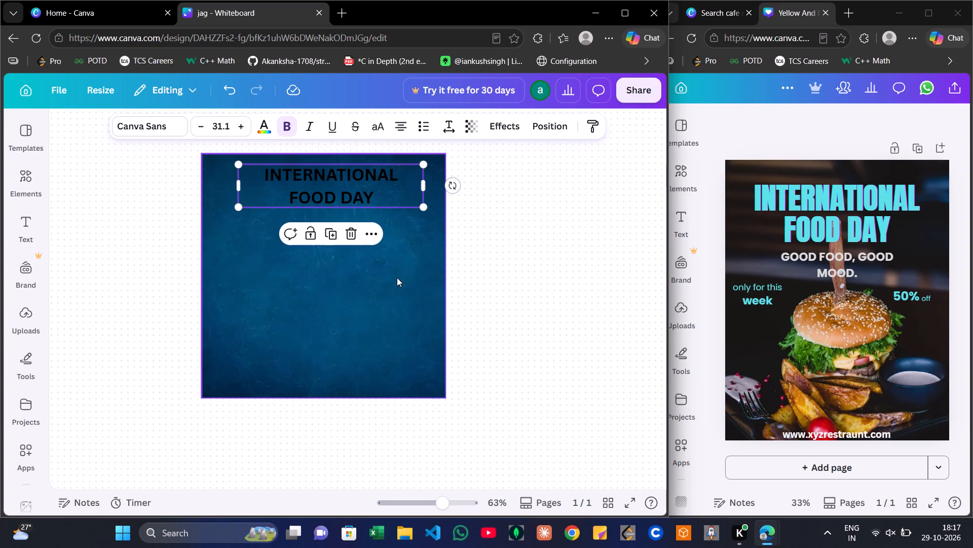
{"action": "left_click_drag", "start_coordinate": [340, 191], "coordinate": [324, 191]}
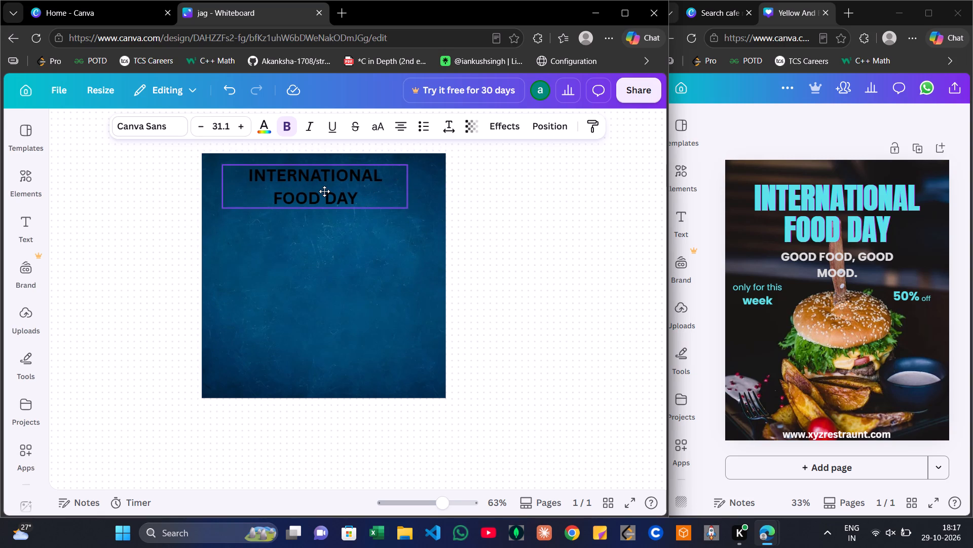
{"action": "left_click_drag", "start_coordinate": [324, 191], "coordinate": [334, 191]}
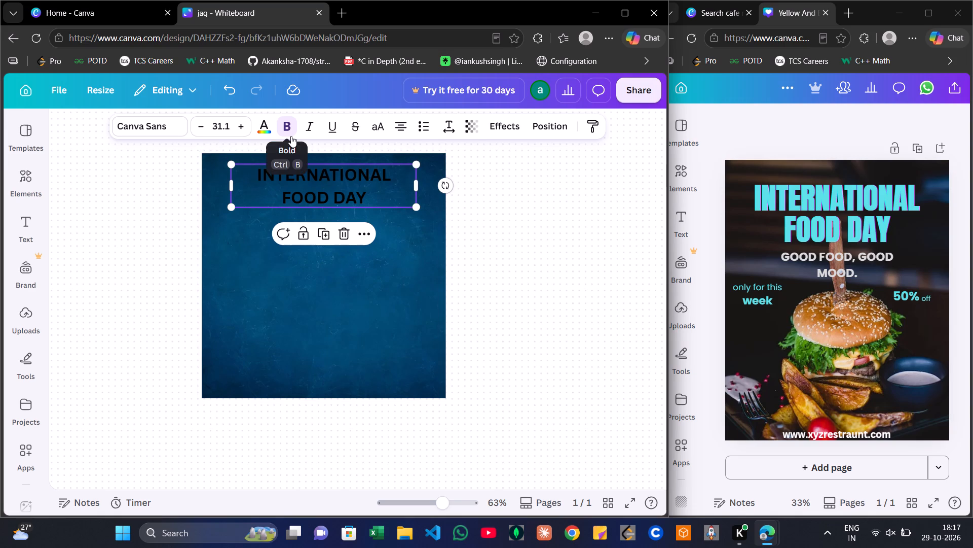
Open the font choices for the INTERNATIONAL FOOD DAY heading and narrow them to the Handwriting category.
{"action": "left_click", "coordinate": [176, 128]}
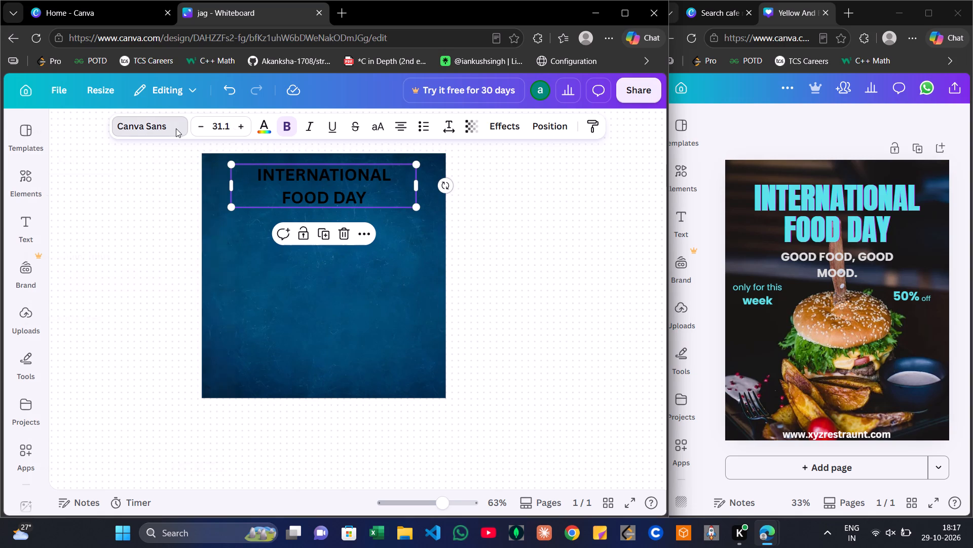
{"action": "scroll", "coordinate": [164, 386], "scroll_direction": "down", "scroll_amount": 1}
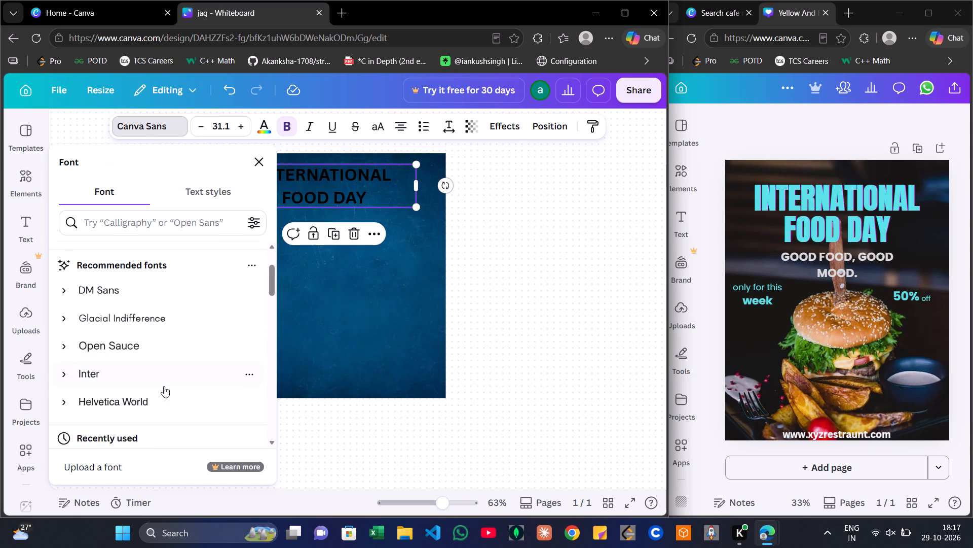
{"action": "scroll", "coordinate": [164, 386], "scroll_direction": "down", "scroll_amount": 1}
{"action": "scroll", "coordinate": [164, 386], "scroll_direction": "up", "scroll_amount": 1}
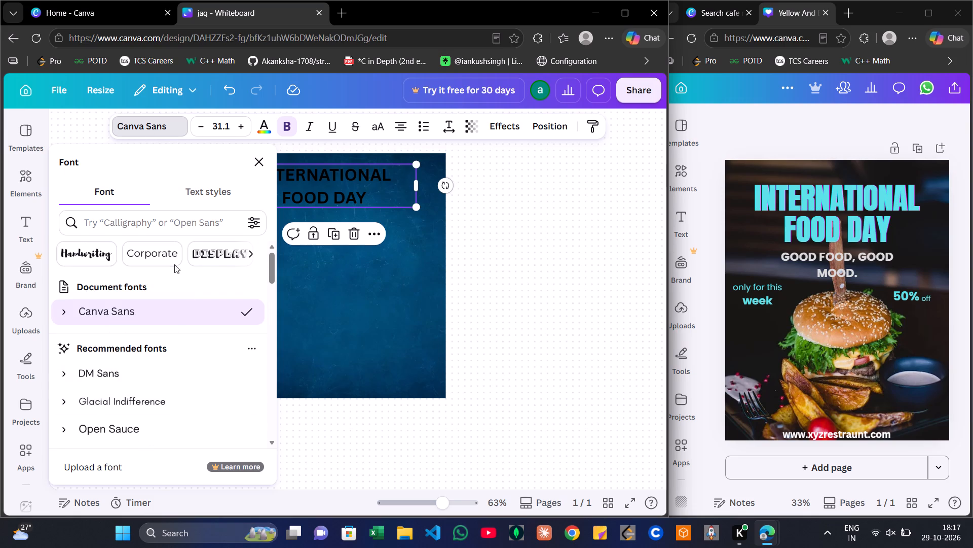
{"action": "left_click", "coordinate": [102, 257]}
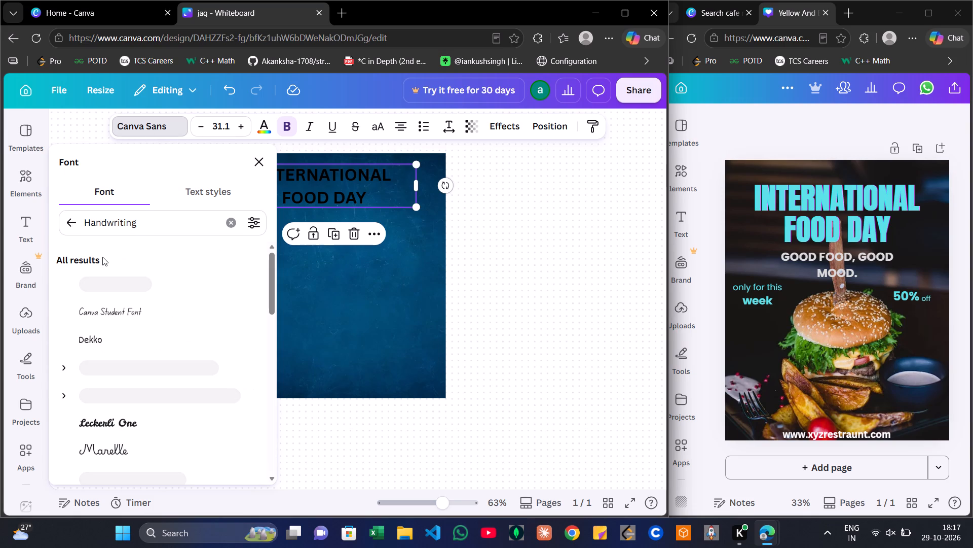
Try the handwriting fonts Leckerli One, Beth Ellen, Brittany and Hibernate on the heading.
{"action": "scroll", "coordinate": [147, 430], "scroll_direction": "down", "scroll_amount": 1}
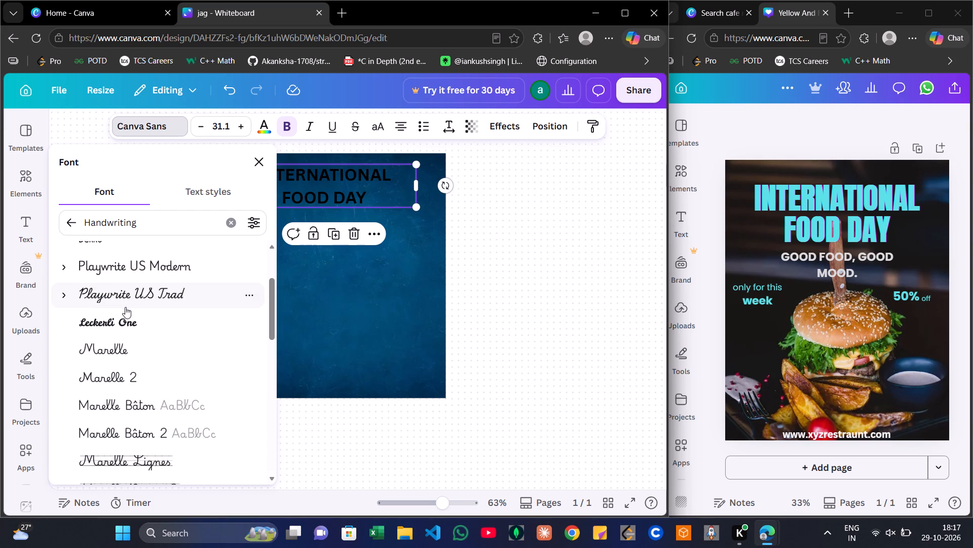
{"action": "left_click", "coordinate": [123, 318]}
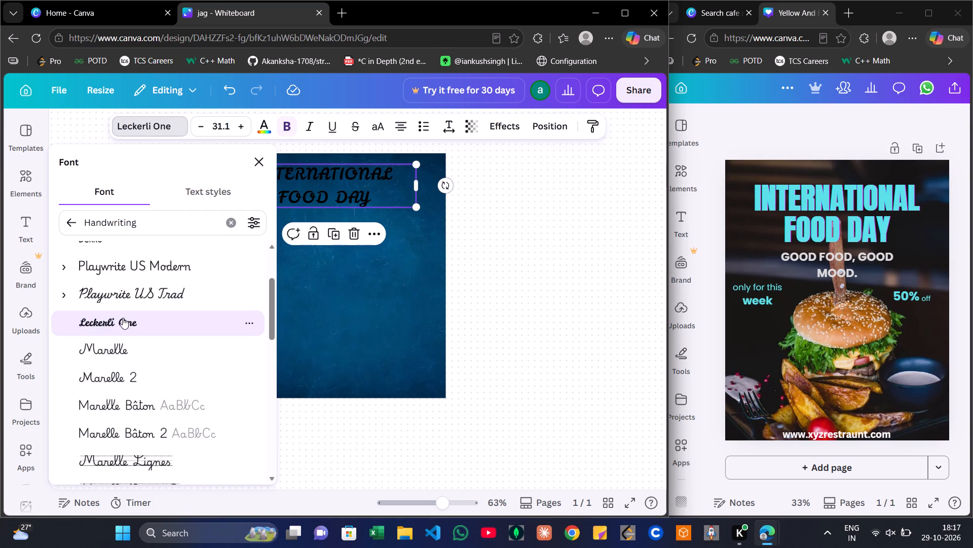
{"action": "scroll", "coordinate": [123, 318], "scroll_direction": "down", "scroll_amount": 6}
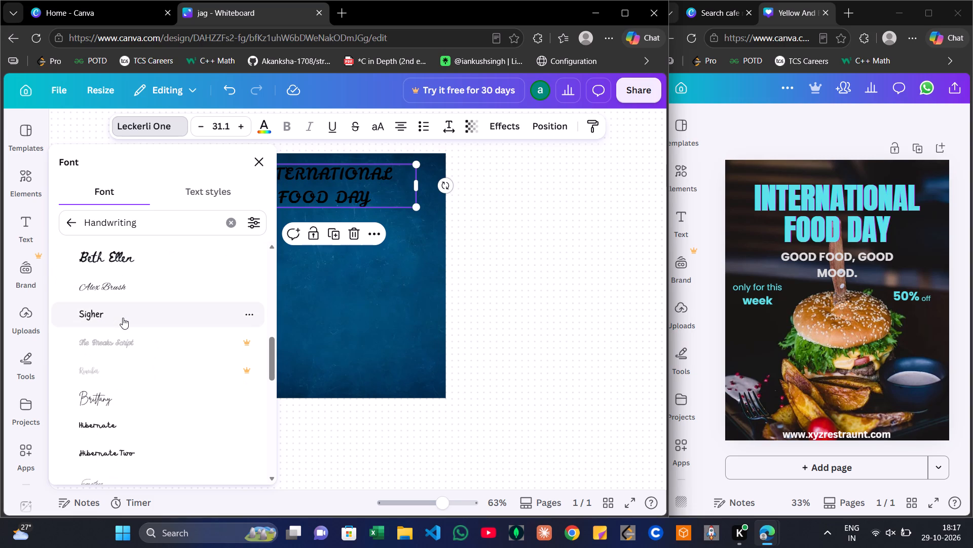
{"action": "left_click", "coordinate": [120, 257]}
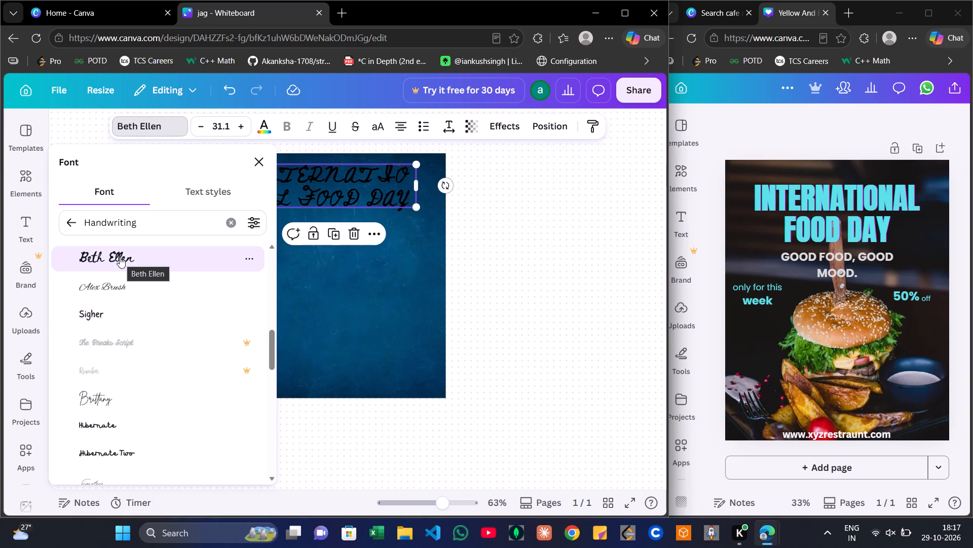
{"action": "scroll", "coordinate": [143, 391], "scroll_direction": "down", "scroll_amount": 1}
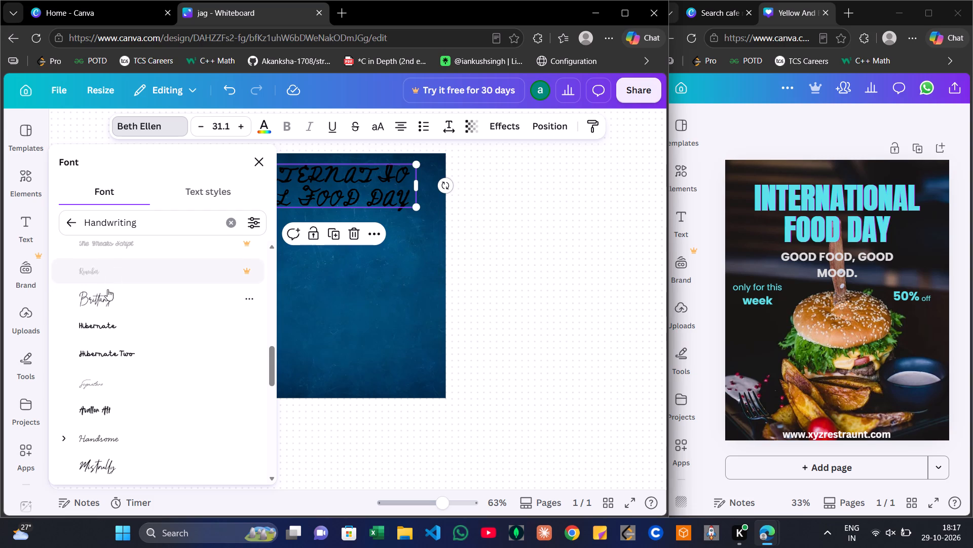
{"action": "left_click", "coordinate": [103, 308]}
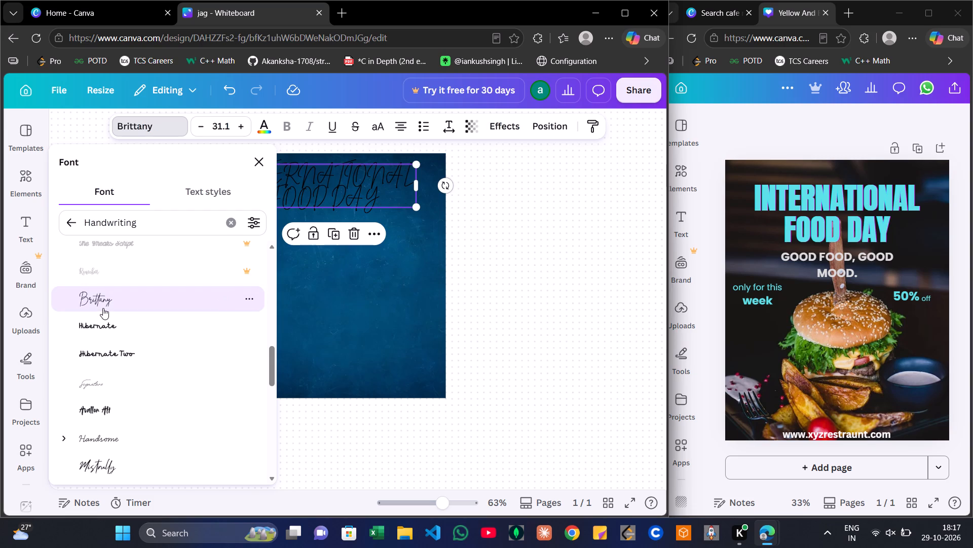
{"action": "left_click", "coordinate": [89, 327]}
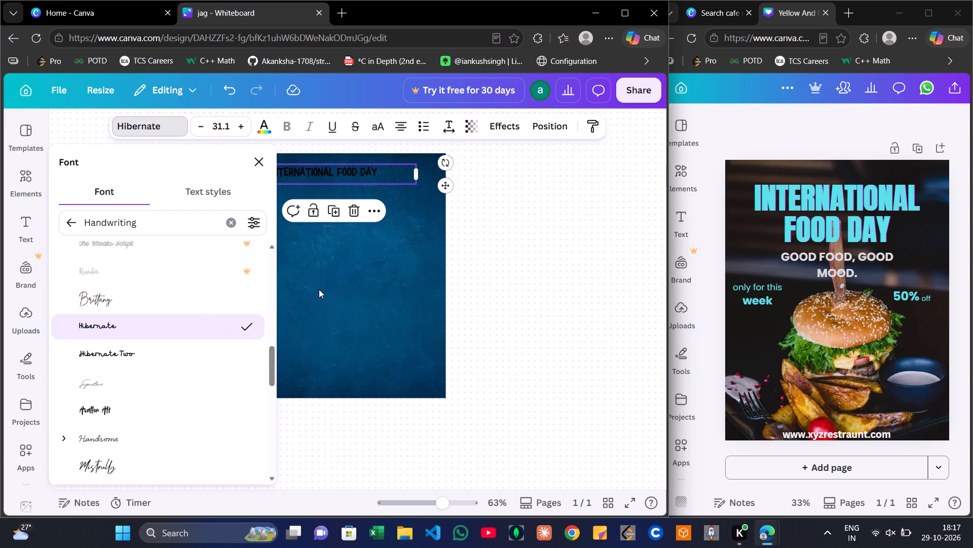
Set the INTERNATIONAL FOOD DAY heading's font to Finger Paint and leave the font choices.
{"action": "scroll", "coordinate": [199, 376], "scroll_direction": "down", "scroll_amount": 1}
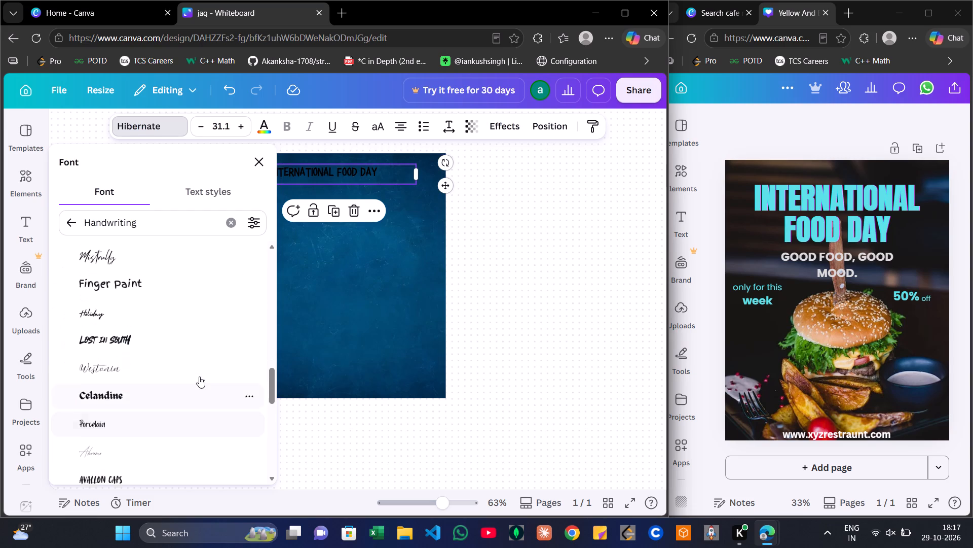
{"action": "scroll", "coordinate": [199, 376], "scroll_direction": "down", "scroll_amount": 1}
{"action": "left_click", "coordinate": [133, 293]}
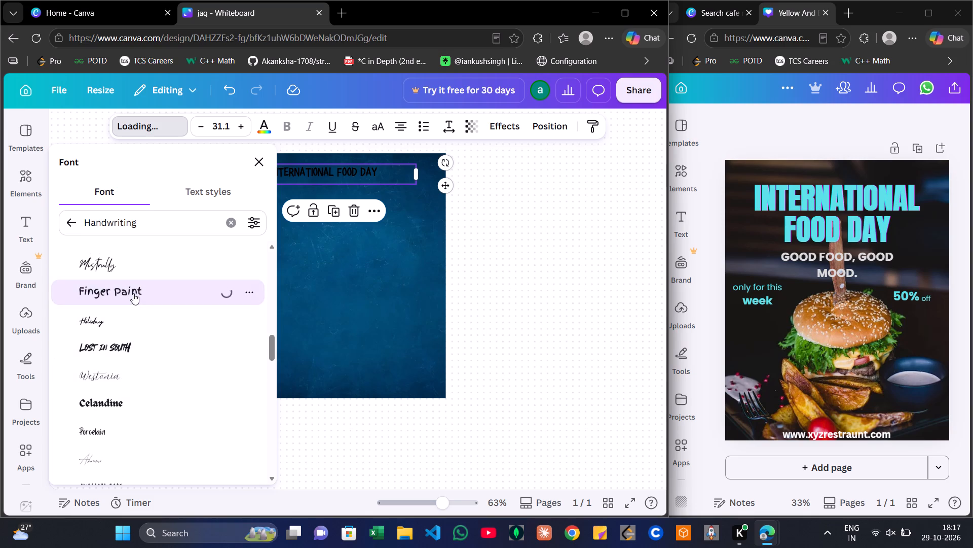
{"action": "left_click", "coordinate": [321, 302]}
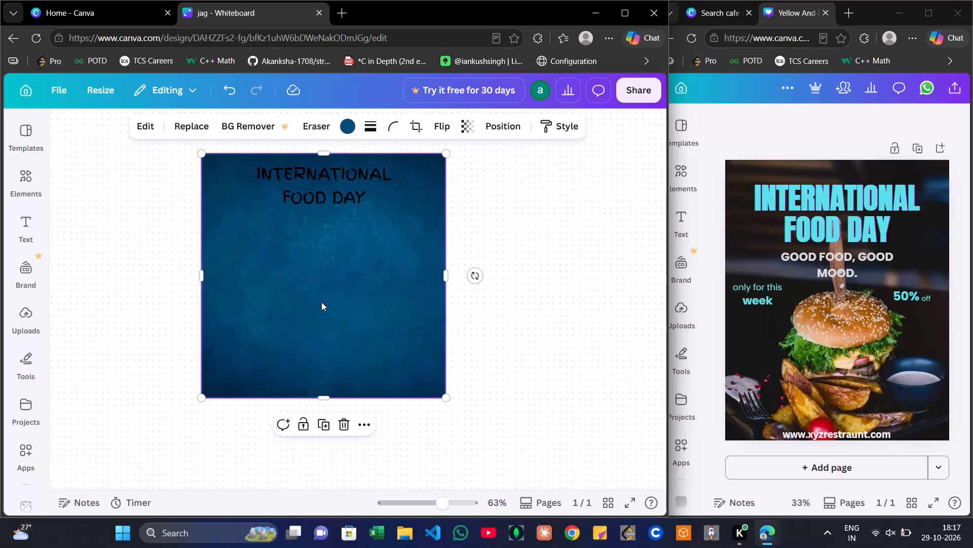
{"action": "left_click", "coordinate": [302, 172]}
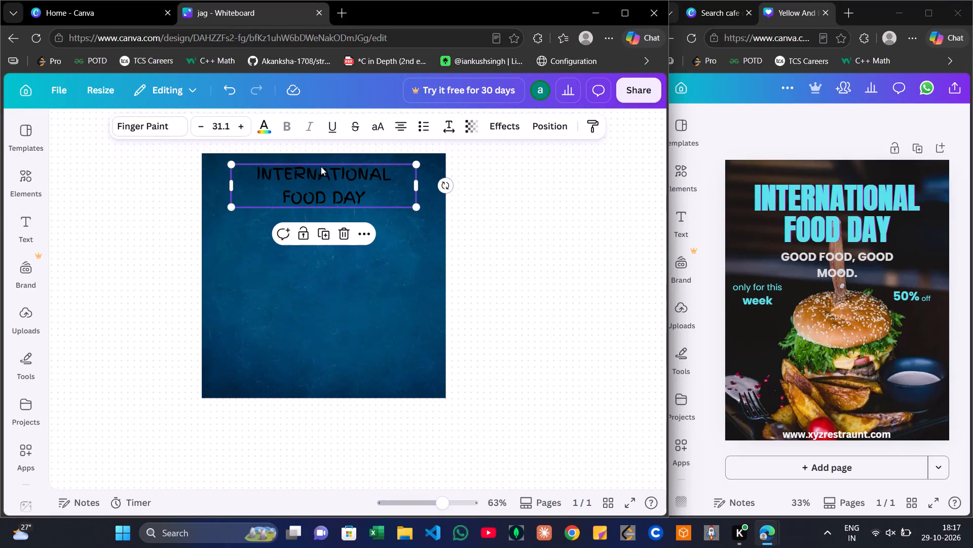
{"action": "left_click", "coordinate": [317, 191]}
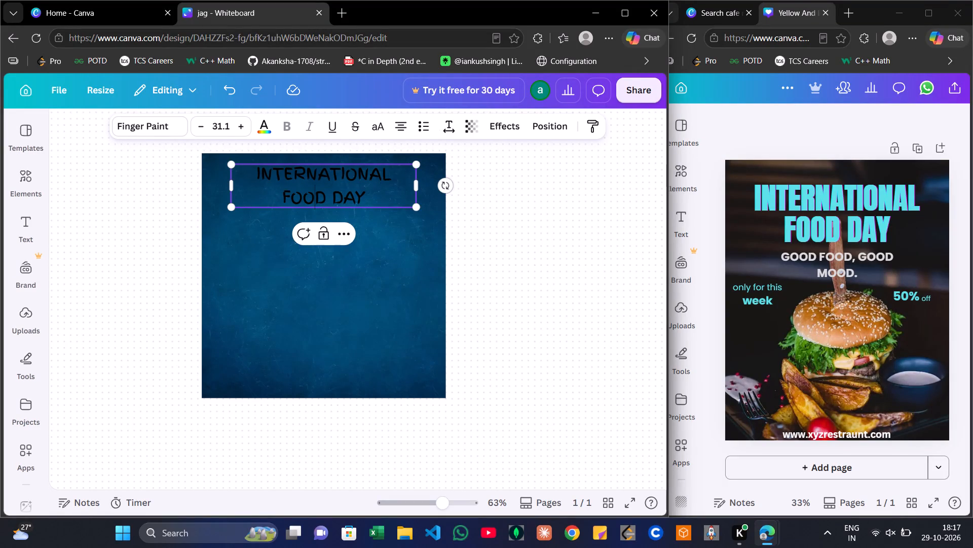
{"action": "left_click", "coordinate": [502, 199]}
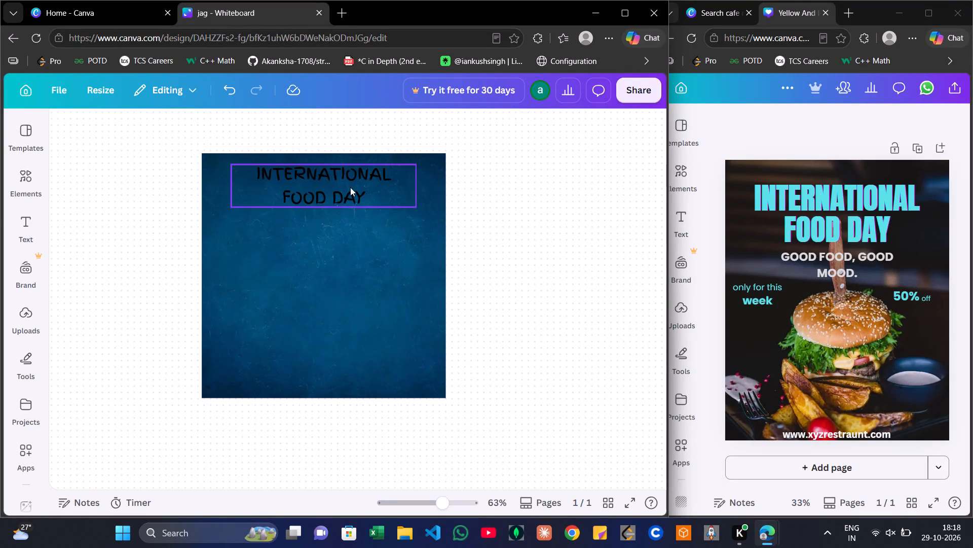
Enlarge the INTERNATIONAL FOOD DAY heading to font size 36.1.
{"action": "left_click", "coordinate": [335, 194]}
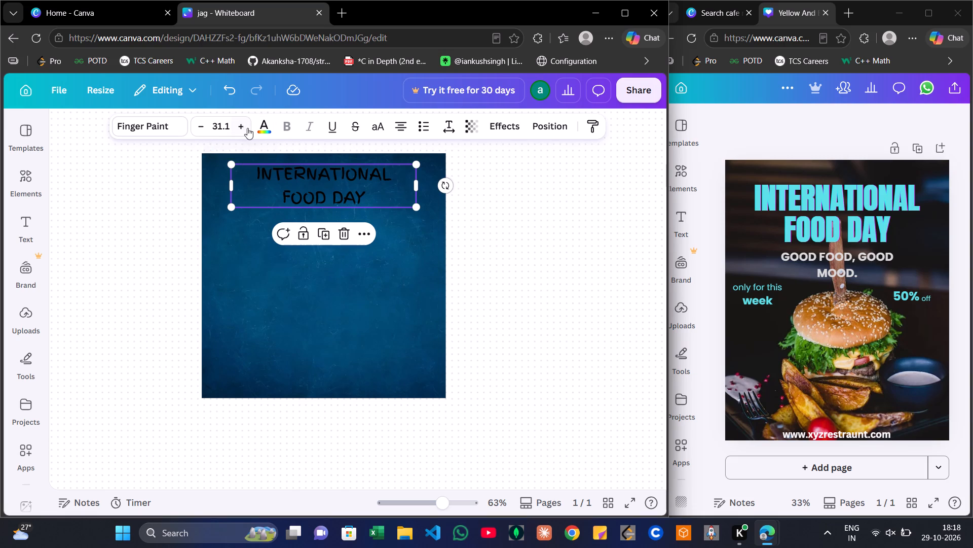
{"action": "left_click", "coordinate": [244, 129]}
{"action": "triple_click", "coordinate": [244, 129]}
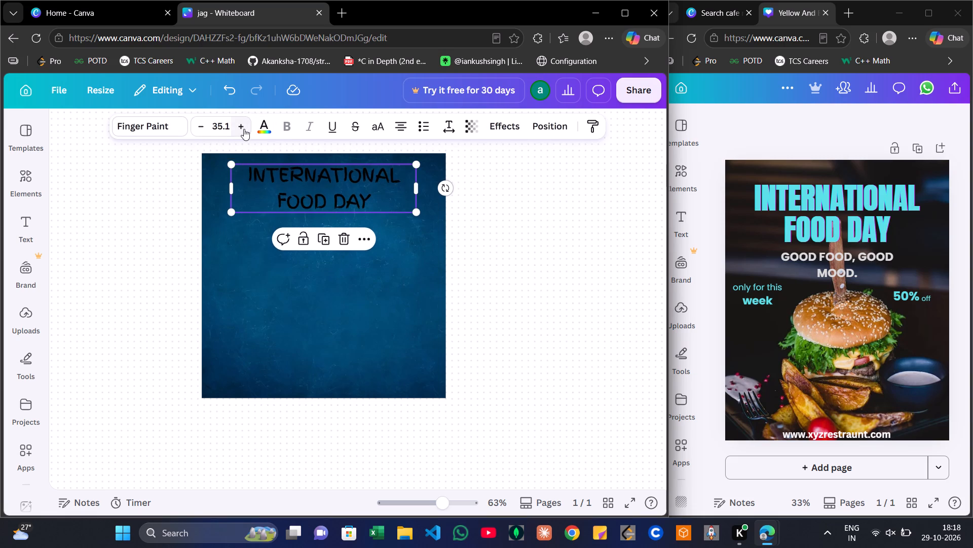
{"action": "left_click", "coordinate": [244, 129]}
Recolour all of the INTERNATIONAL FOOD DAY heading text to the light grey among the default solid colours, and deselect the heading.
{"action": "double_click", "coordinate": [373, 201]}
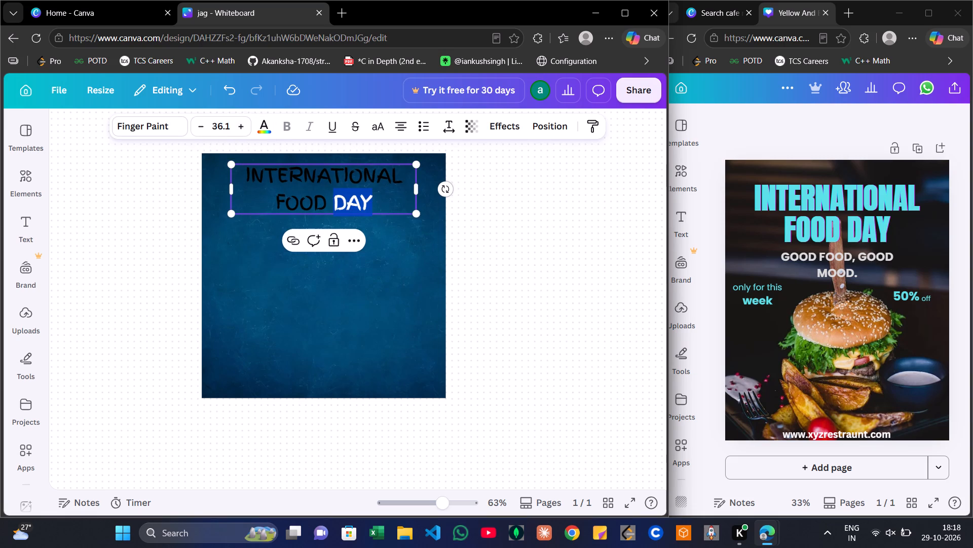
{"action": "left_click", "coordinate": [373, 201]}
{"action": "left_click_drag", "start_coordinate": [373, 201], "coordinate": [223, 190]}
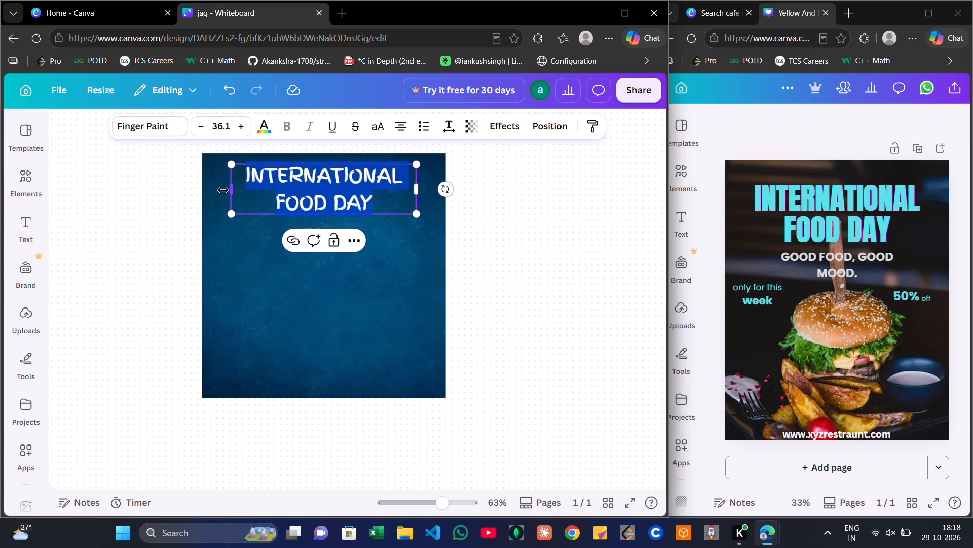
{"action": "left_click", "coordinate": [351, 235]}
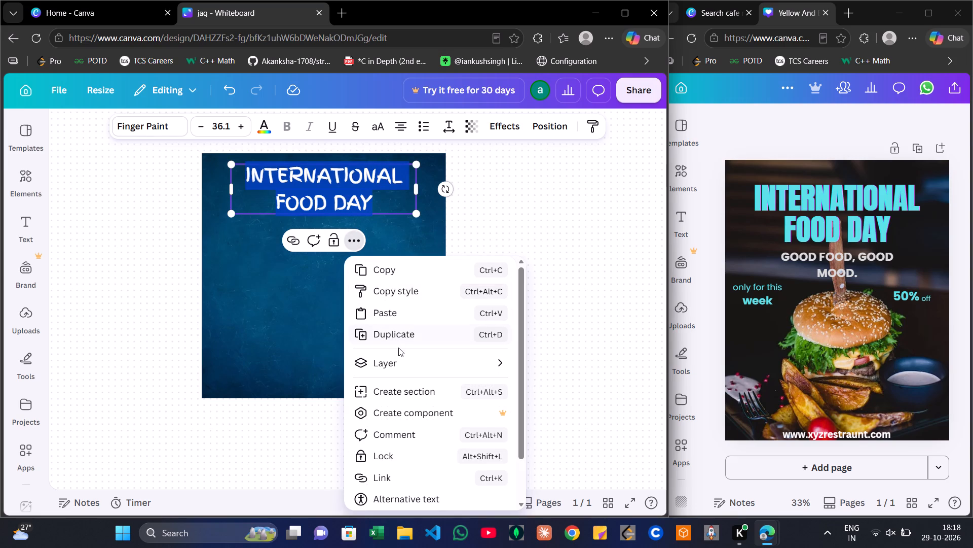
{"action": "scroll", "coordinate": [402, 367], "scroll_direction": "down", "scroll_amount": 2}
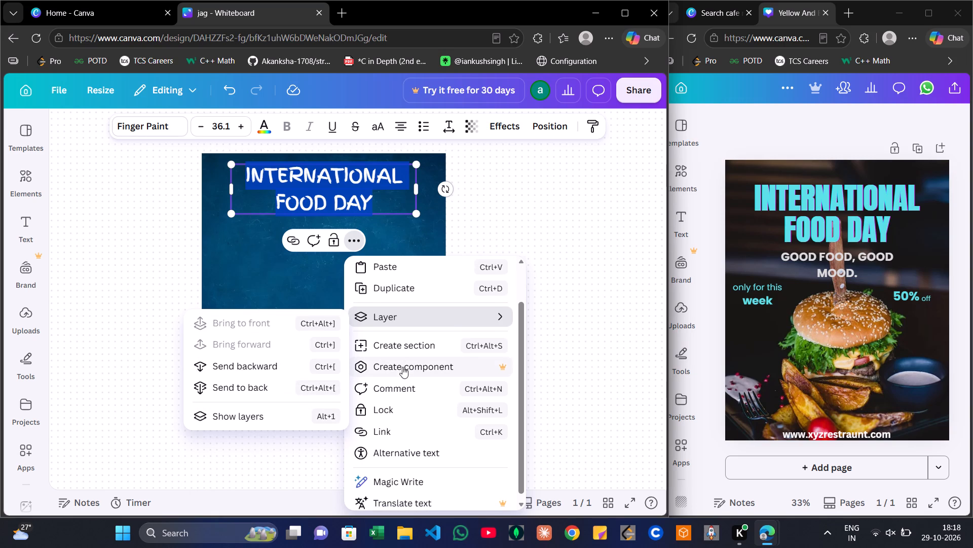
{"action": "scroll", "coordinate": [402, 367], "scroll_direction": "down", "scroll_amount": 1}
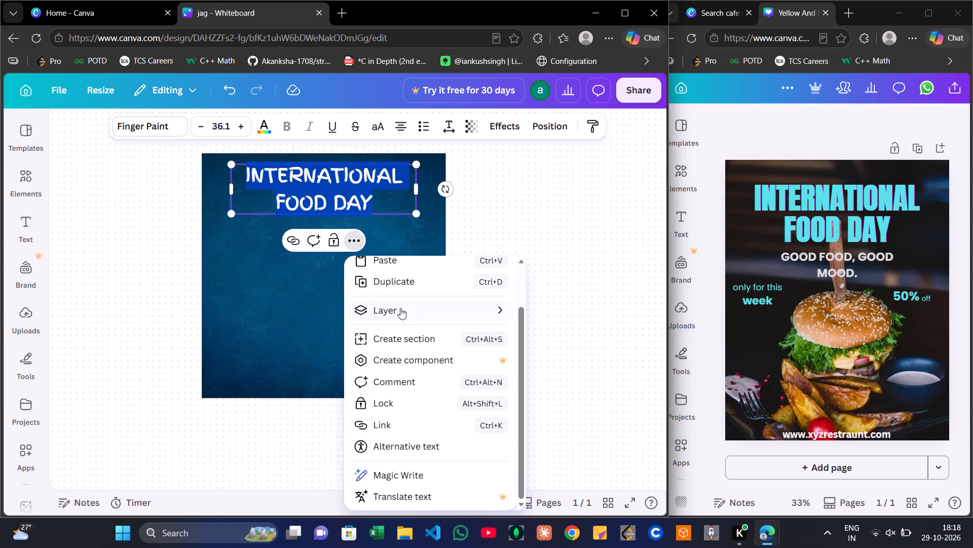
{"action": "left_click", "coordinate": [268, 133]}
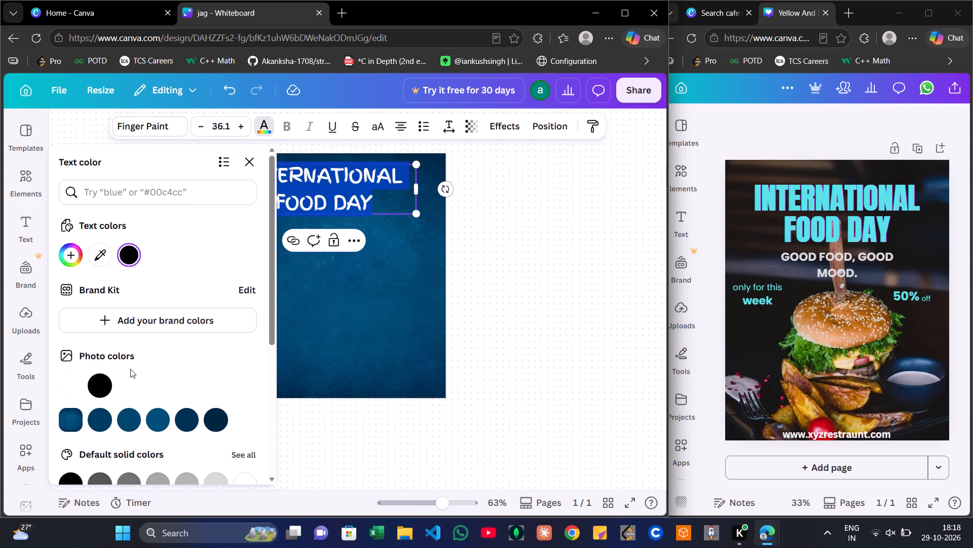
{"action": "scroll", "coordinate": [133, 367], "scroll_direction": "down", "scroll_amount": 2}
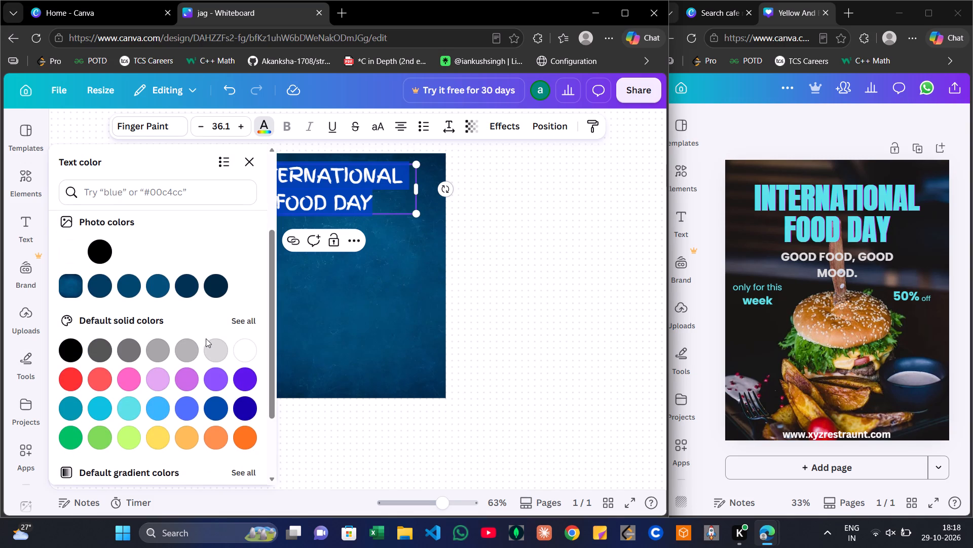
{"action": "left_click", "coordinate": [185, 360]}
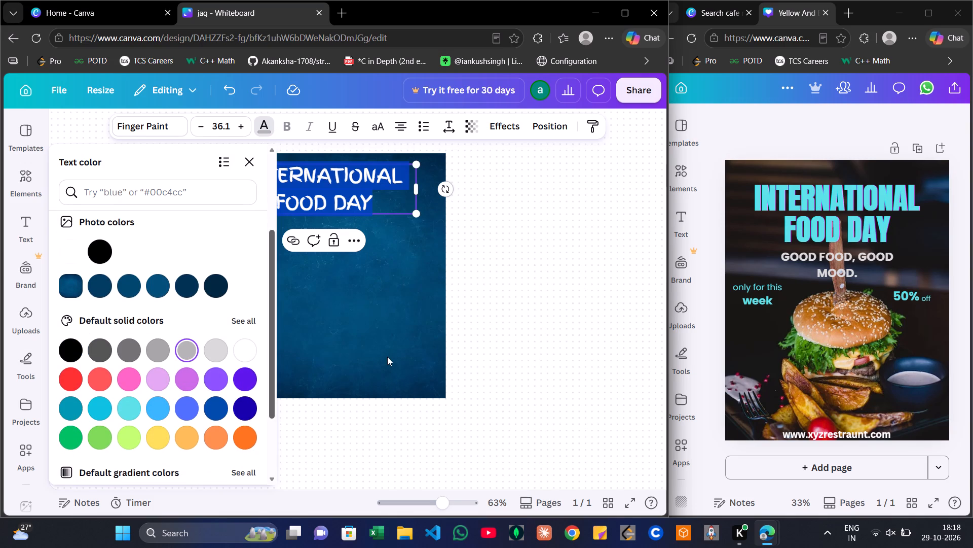
{"action": "left_click", "coordinate": [512, 348]}
{"action": "left_click", "coordinate": [512, 348]}
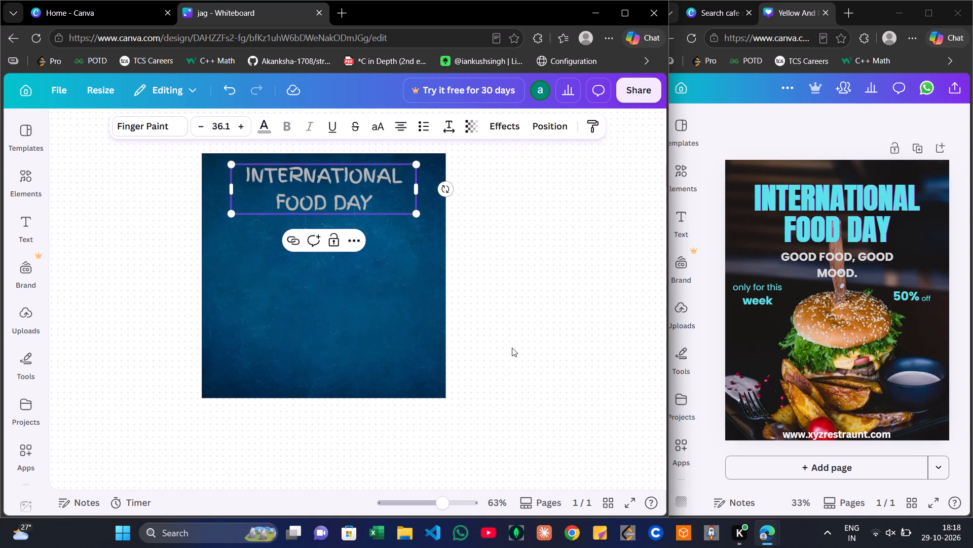
{"action": "left_click", "coordinate": [379, 303]}
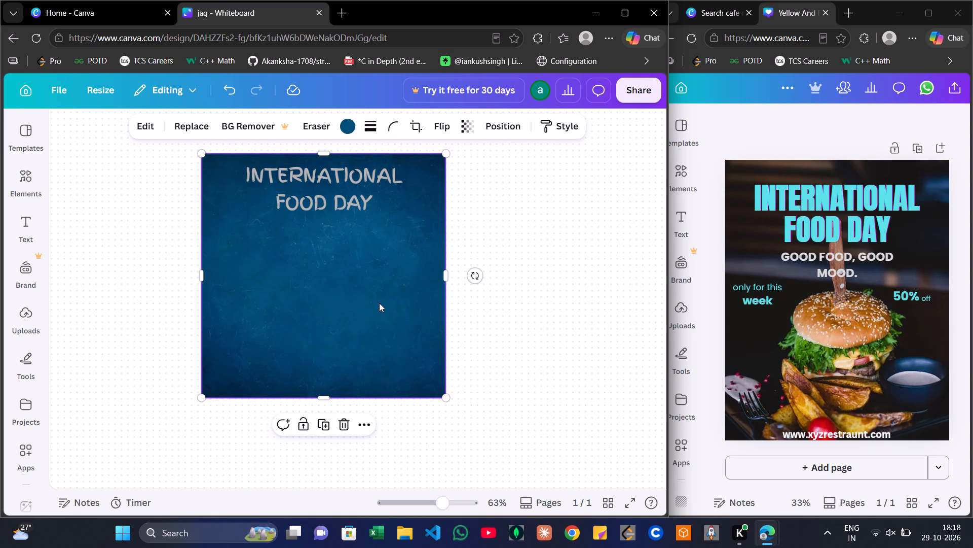
Replace the background search in the elements library with a search for healthy food photos.
{"action": "left_click", "coordinate": [16, 184]}
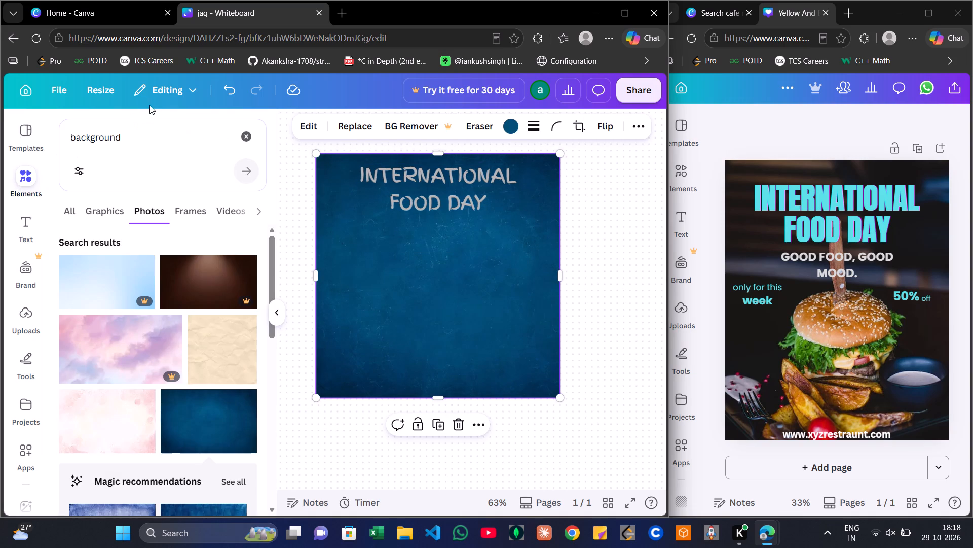
{"action": "left_click", "coordinate": [143, 135]}
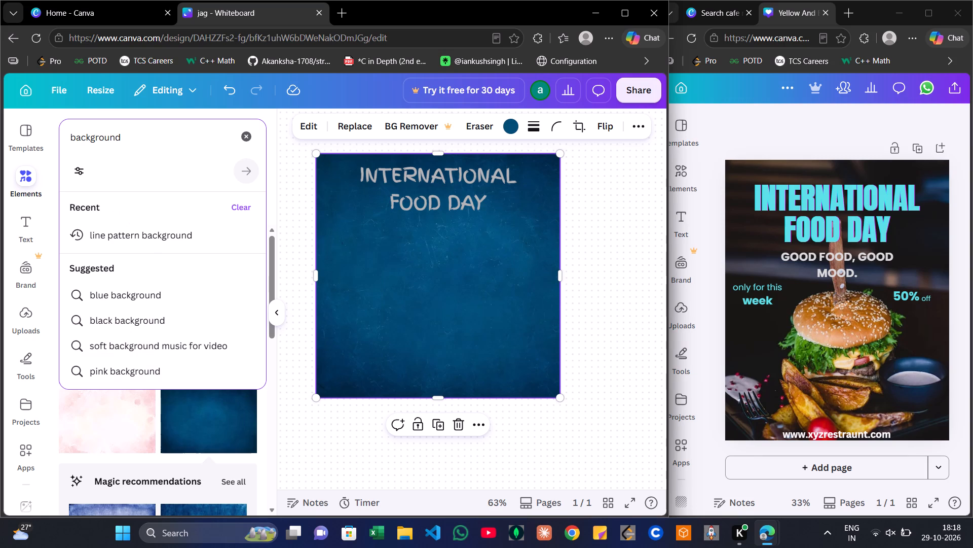
{"action": "key", "text": "BackSpace"}
{"action": "key", "text": "BackSpace"}
{"action": "key", "text": "BackSpace"}
{"action": "key", "text": "BackSpace"}
{"action": "key", "text": "BackSpace"}
{"action": "key", "text": "BackSpace"}
{"action": "key", "text": "BackSpace"}
{"action": "key", "text": "BackSpace"}
{"action": "key", "text": "BackSpace"}
{"action": "key", "text": "BackSpace"}
{"action": "key", "text": "BackSpace"}
{"action": "key", "text": "BackSpace"}
{"action": "key", "text": "BackSpace"}
{"action": "key", "text": "BackSpace"}
{"action": "key", "text": "BackSpace"}
{"action": "key", "text": "BackSpace"}
{"action": "key", "text": "BackSpace"}
{"action": "key", "text": "BackSpace"}
{"action": "key", "text": "BackSpace"}
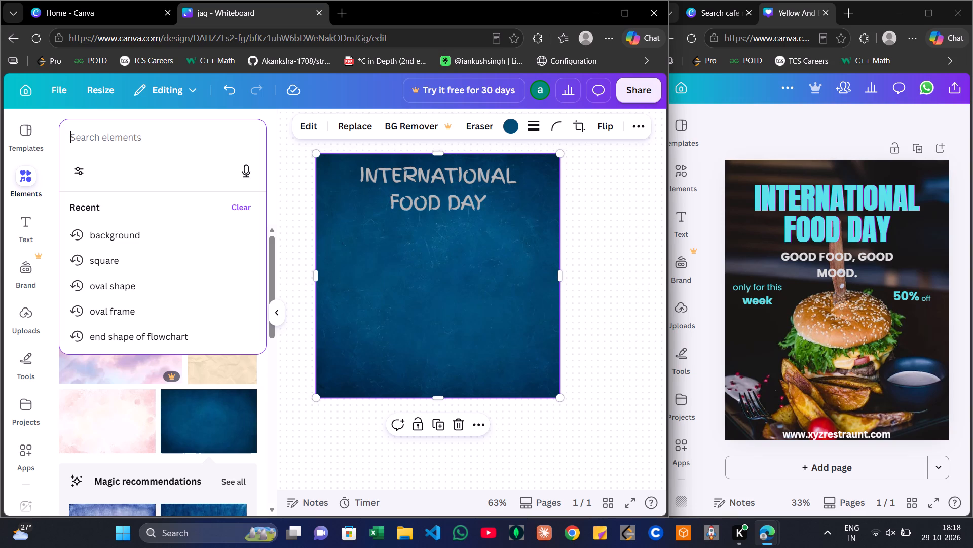
{"action": "type", "text": "foo"}
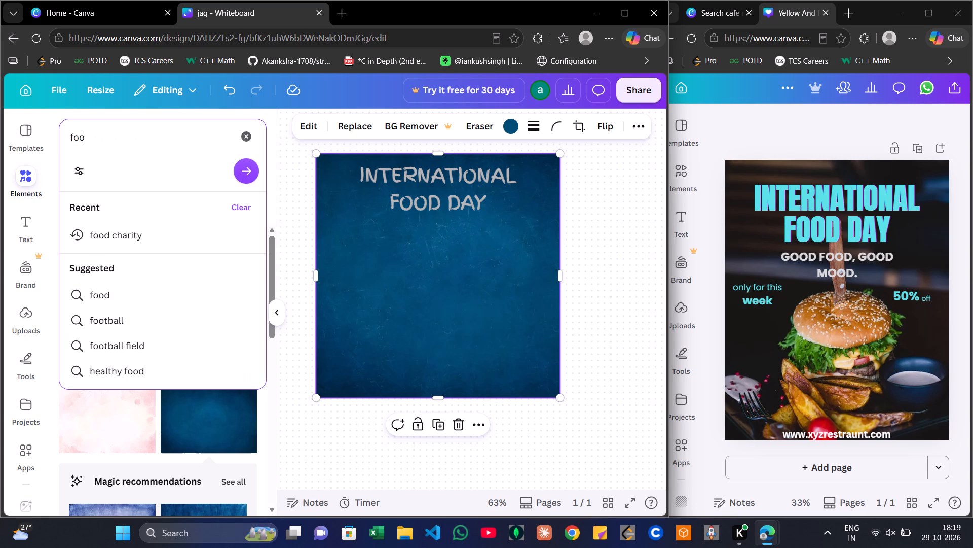
{"action": "key", "text": "d"}
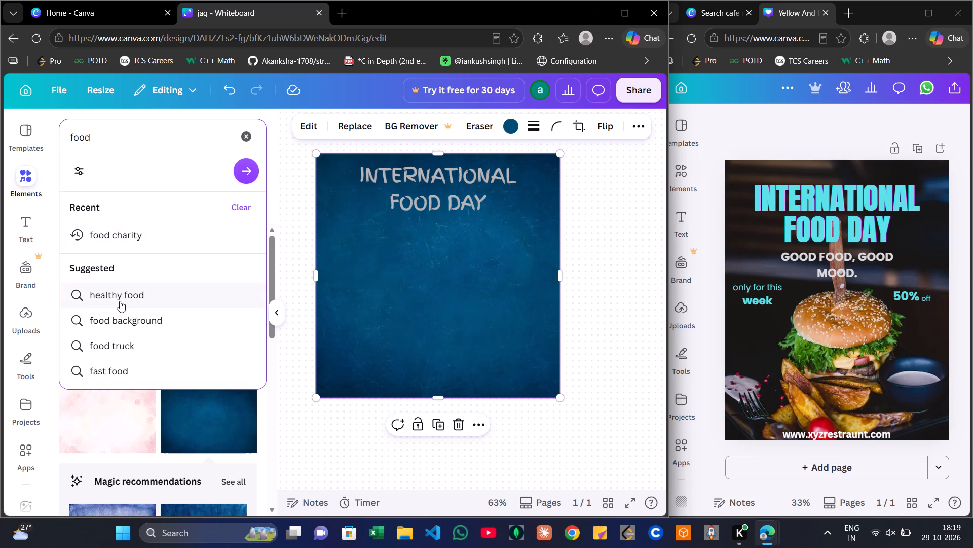
{"action": "left_click", "coordinate": [118, 301]}
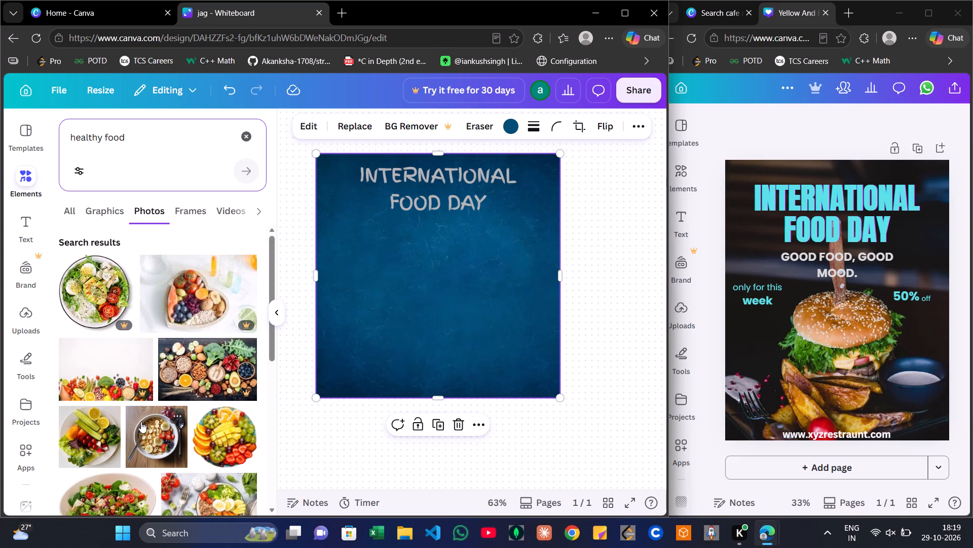
Add the round fruit platter photo to the poster and shrink it to a little over half the blue square's width.
{"action": "left_click", "coordinate": [208, 426]}
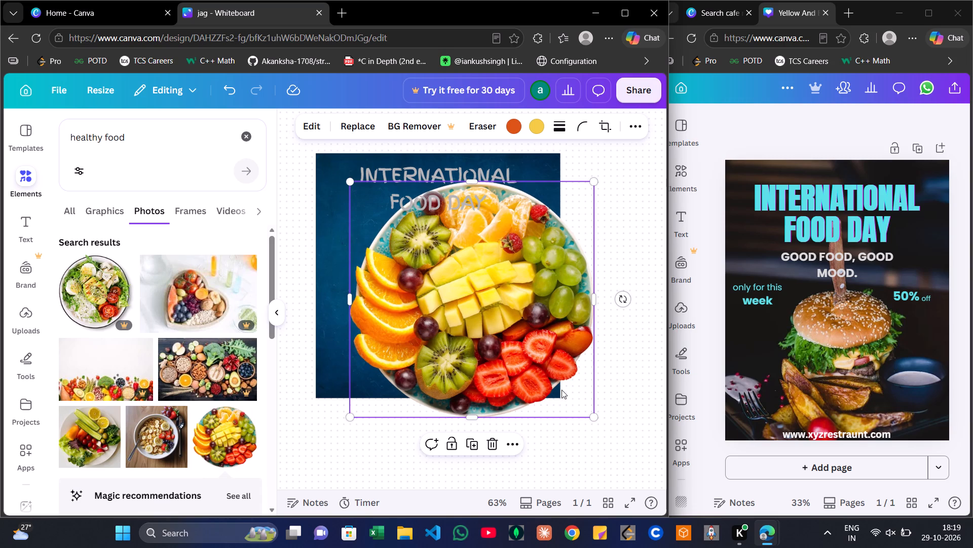
{"action": "left_click_drag", "start_coordinate": [591, 417], "coordinate": [524, 370]}
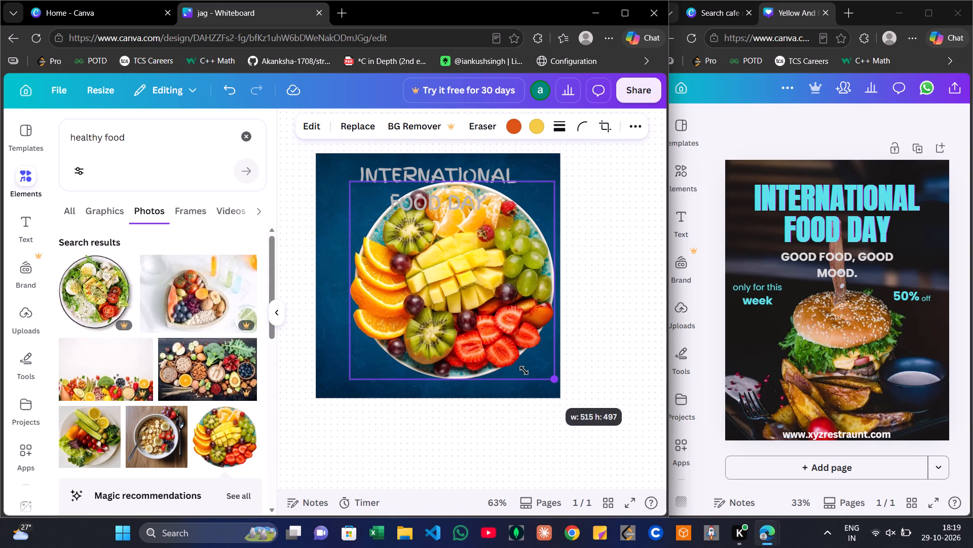
{"action": "left_click_drag", "start_coordinate": [524, 370], "coordinate": [477, 349]}
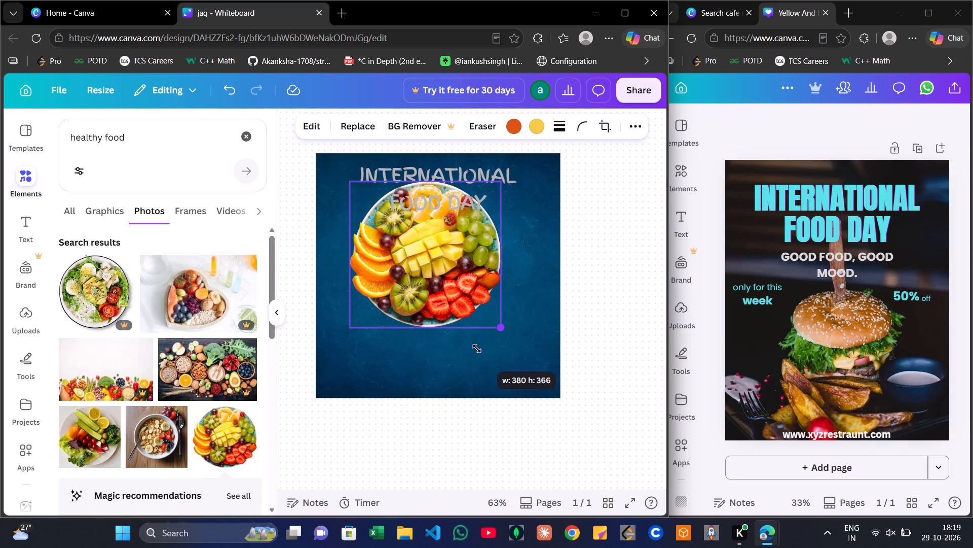
{"action": "left_click_drag", "start_coordinate": [477, 349], "coordinate": [462, 337]}
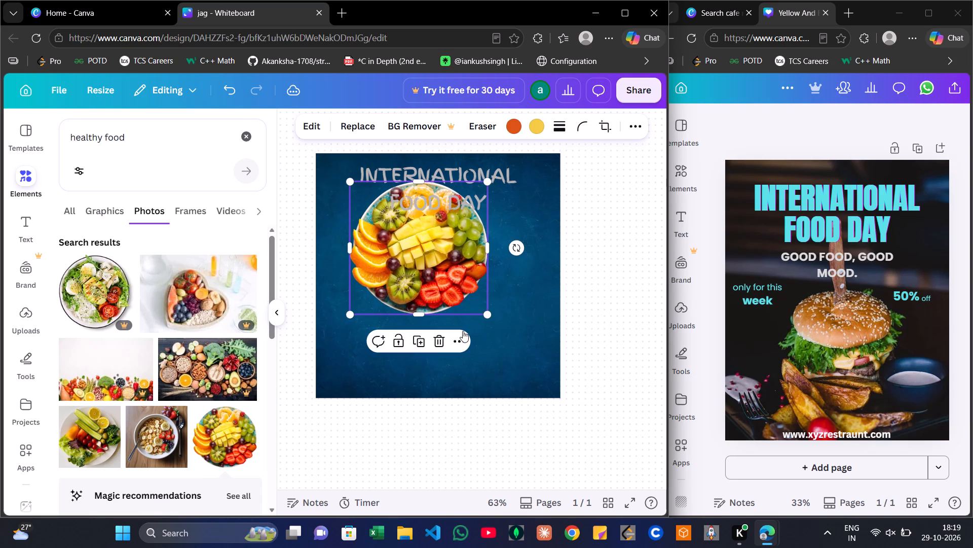
Place the fruit platter near the bottom centre of the blue square and shrink it to slightly under half the square's width.
{"action": "left_click_drag", "start_coordinate": [430, 270], "coordinate": [444, 350]}
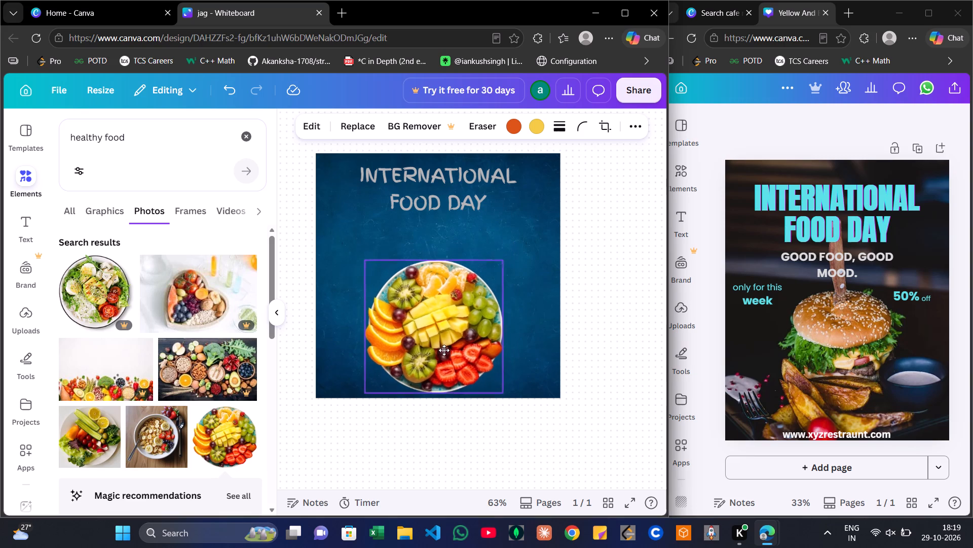
{"action": "left_click_drag", "start_coordinate": [444, 350], "coordinate": [437, 358]}
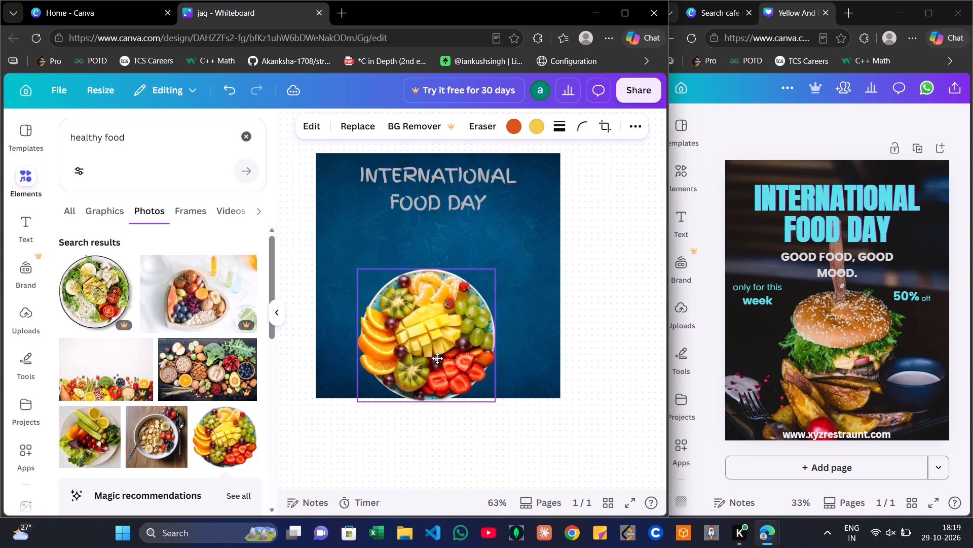
{"action": "left_click_drag", "start_coordinate": [437, 358], "coordinate": [444, 341]}
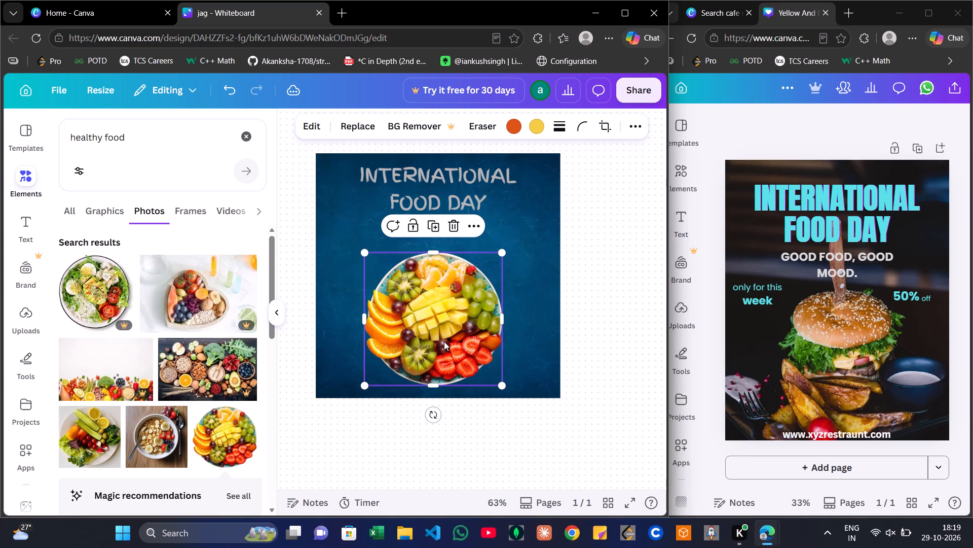
{"action": "left_click_drag", "start_coordinate": [500, 252], "coordinate": [483, 267]}
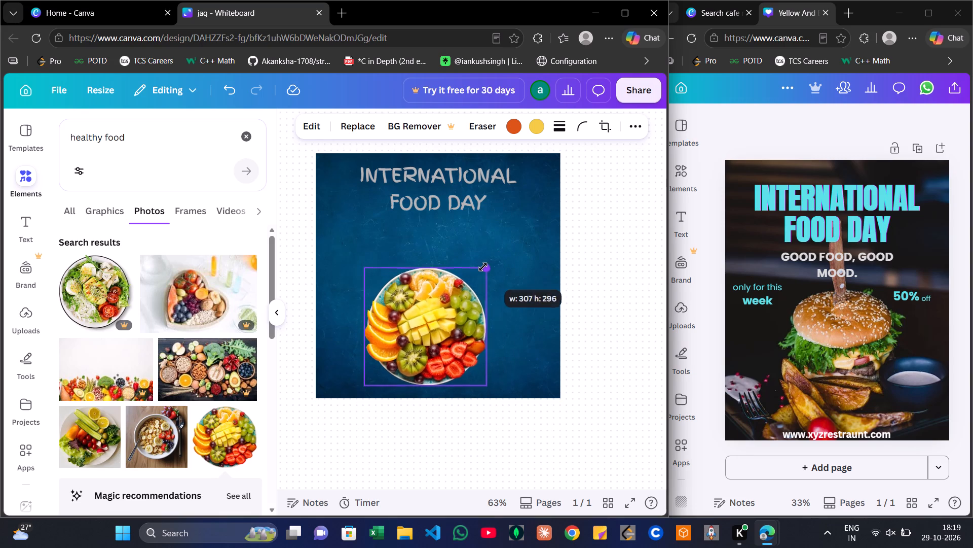
{"action": "left_click_drag", "start_coordinate": [483, 267], "coordinate": [467, 275]}
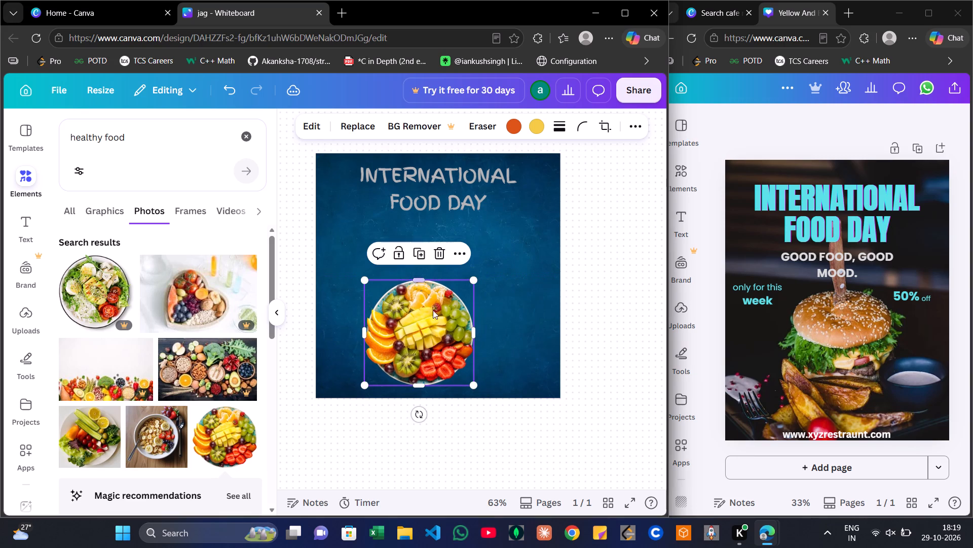
{"action": "left_click_drag", "start_coordinate": [420, 321], "coordinate": [435, 319]}
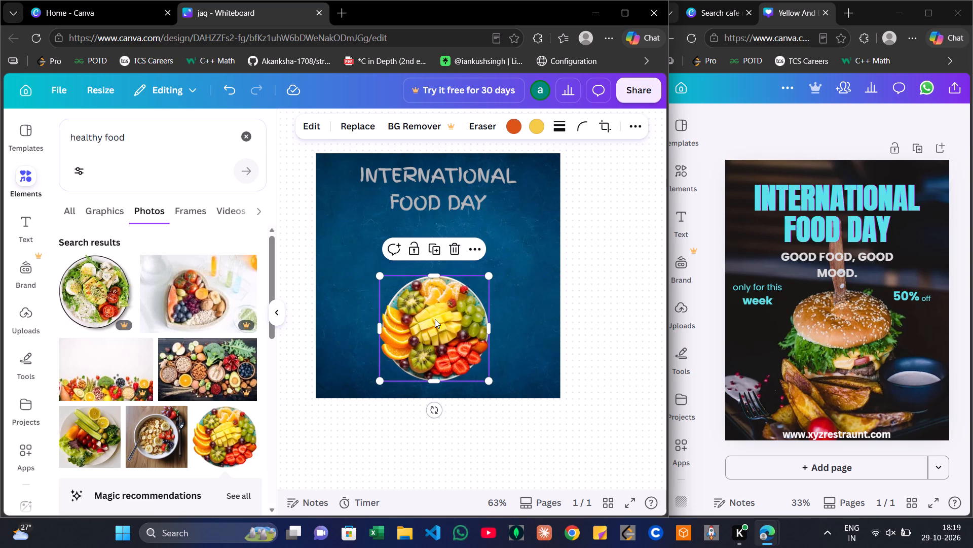
Look through more of the healthy food photos for further poster images.
{"action": "scroll", "coordinate": [192, 384], "scroll_direction": "down", "scroll_amount": 1}
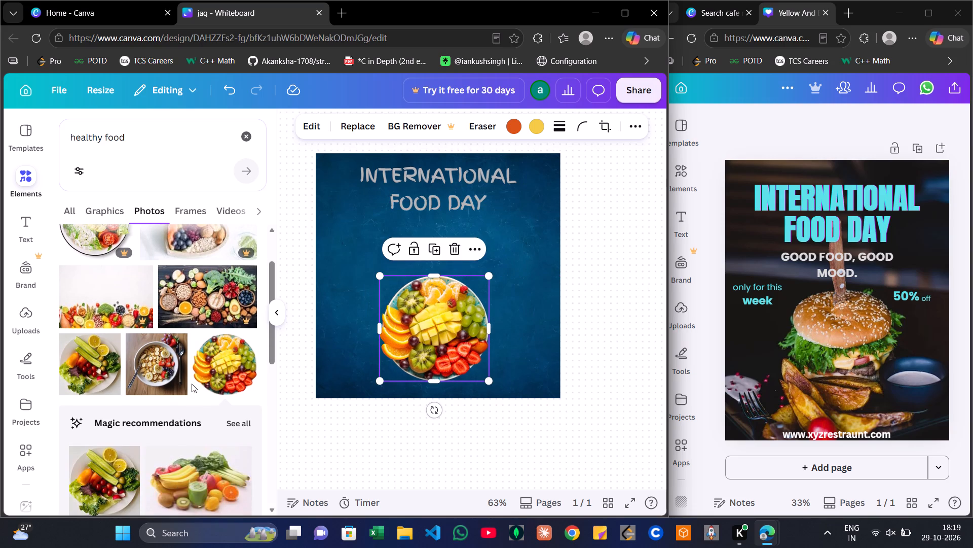
{"action": "scroll", "coordinate": [192, 384], "scroll_direction": "down", "scroll_amount": 1}
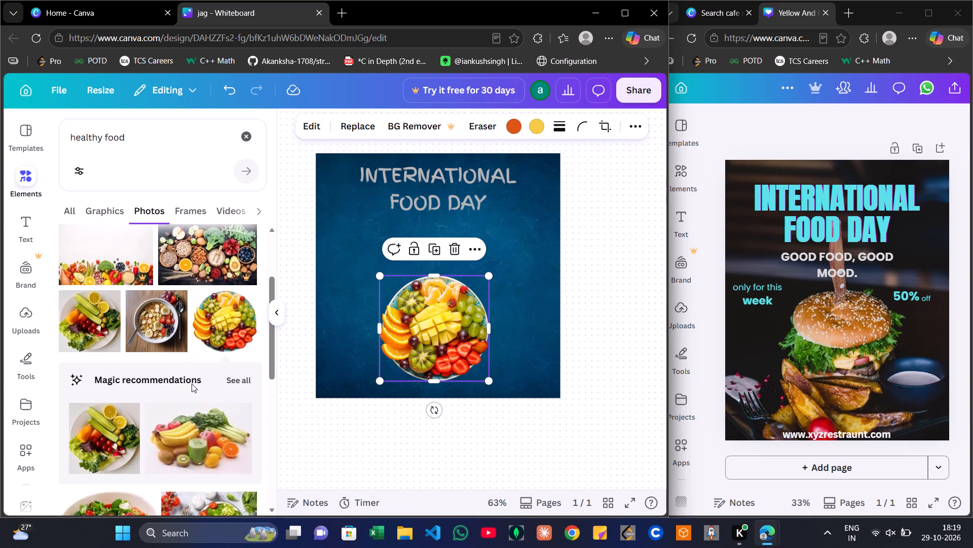
{"action": "scroll", "coordinate": [192, 384], "scroll_direction": "down", "scroll_amount": 1}
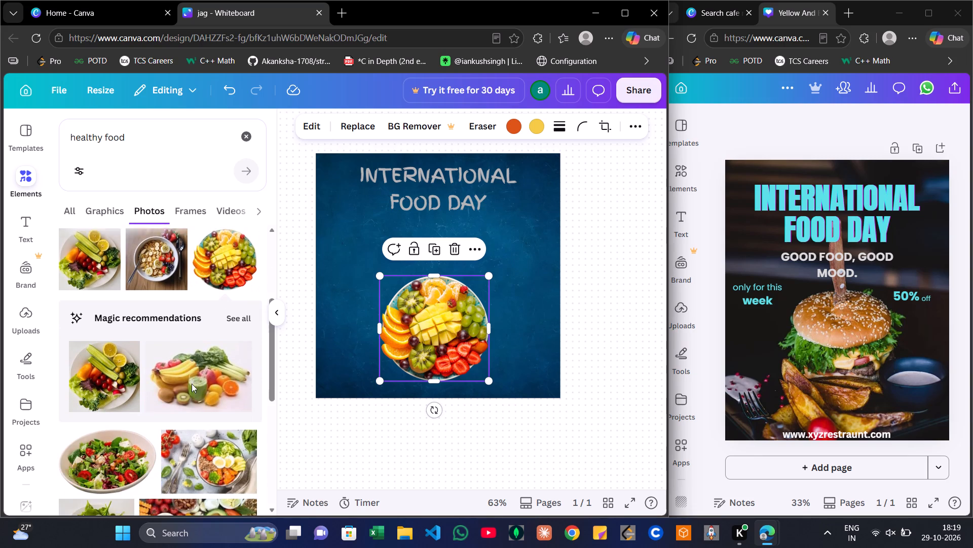
{"action": "scroll", "coordinate": [192, 384], "scroll_direction": "down", "scroll_amount": 4}
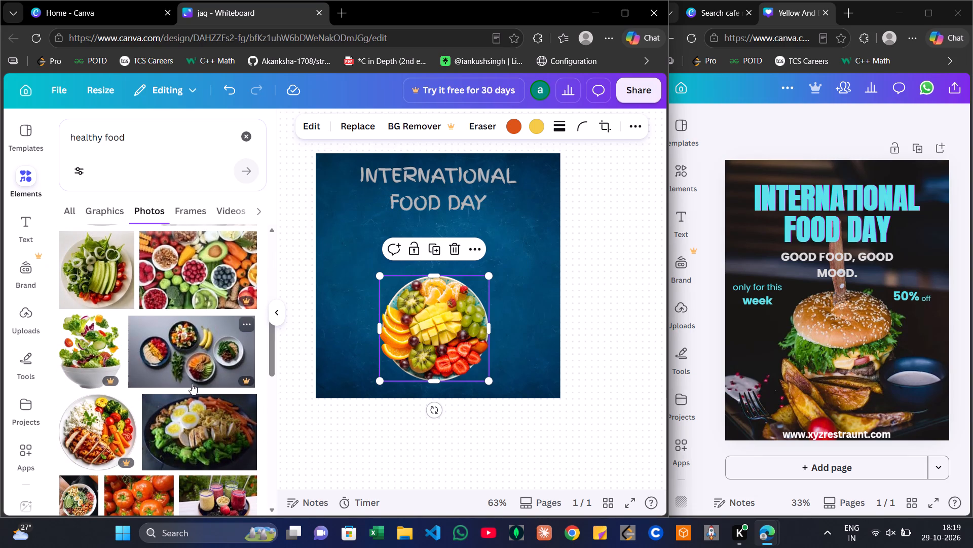
Clear the healthy food search and search the elements library for leaves green.
{"action": "left_click", "coordinate": [244, 138]}
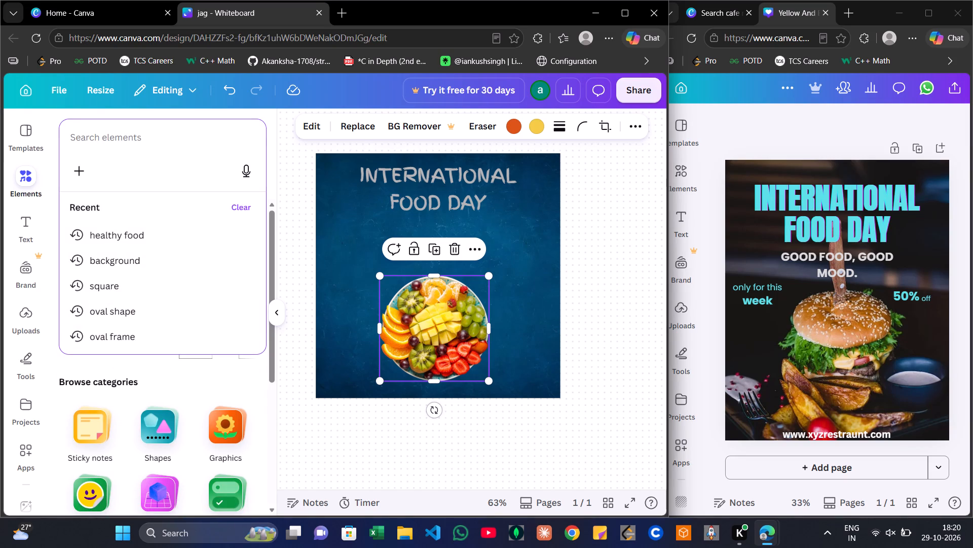
{"action": "type", "text": "leaves"}
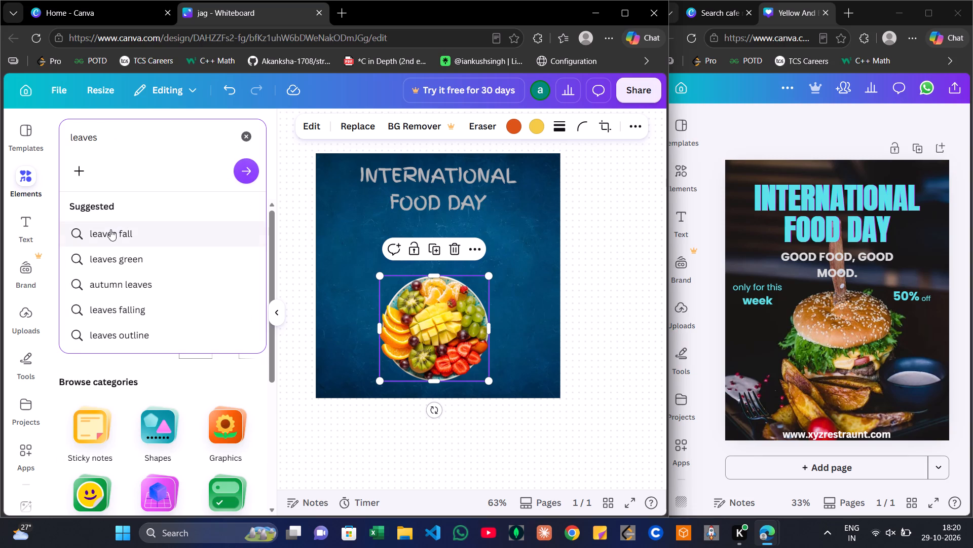
{"action": "left_click", "coordinate": [100, 253]}
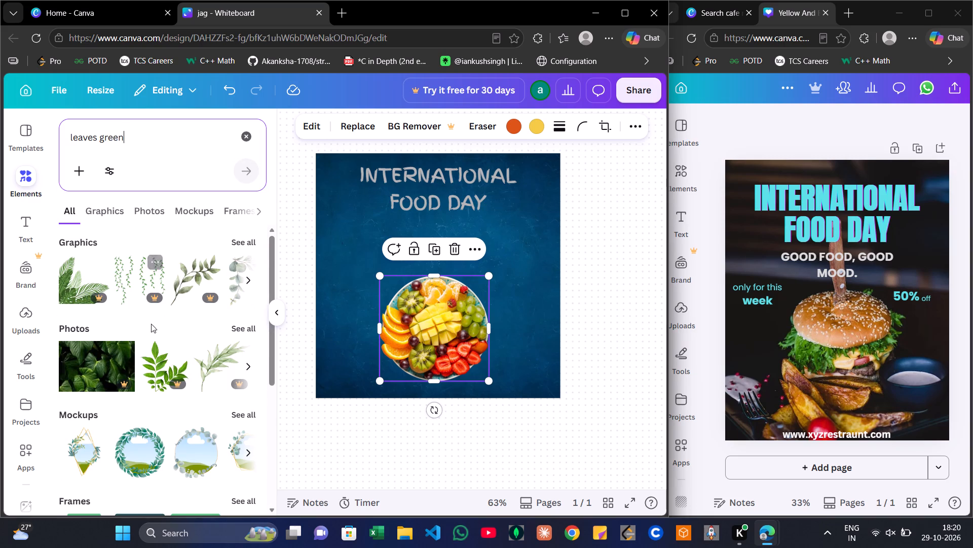
Add the light green leaves graphic, shrink it to about a third of the blue square's width and overlap it on the platter's upper-right edge.
{"action": "scroll", "coordinate": [168, 370], "scroll_direction": "down", "scroll_amount": 1}
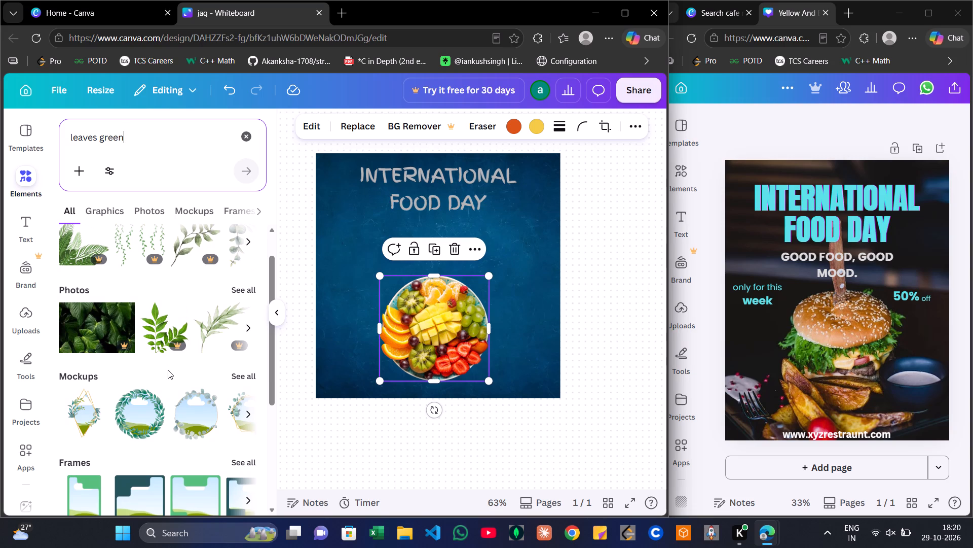
{"action": "scroll", "coordinate": [167, 383], "scroll_direction": "down", "scroll_amount": 2}
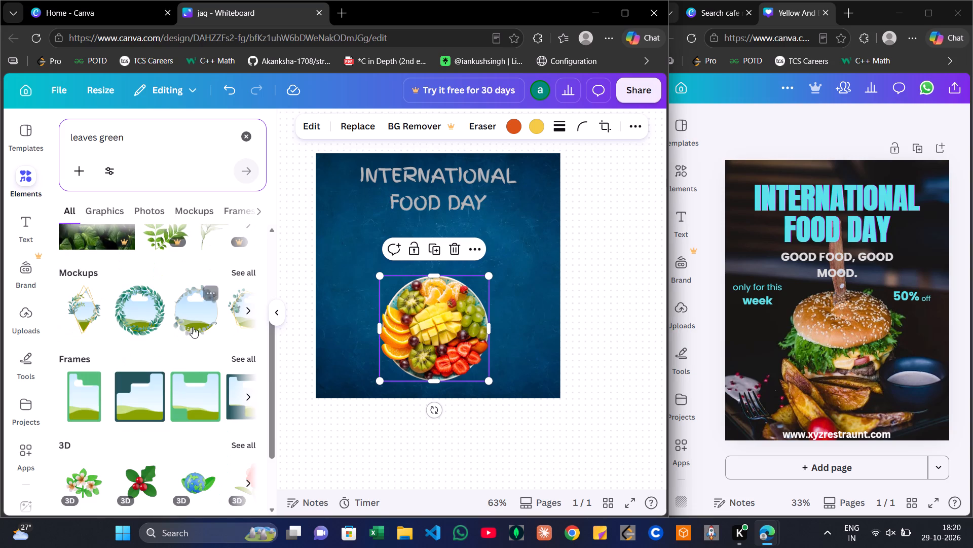
{"action": "scroll", "coordinate": [193, 327], "scroll_direction": "up", "scroll_amount": 1}
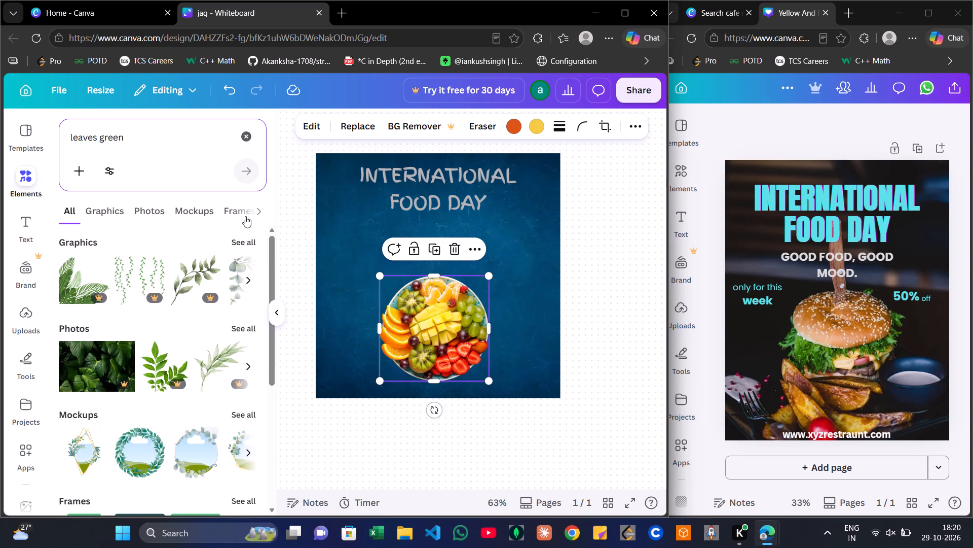
{"action": "left_click", "coordinate": [238, 244]}
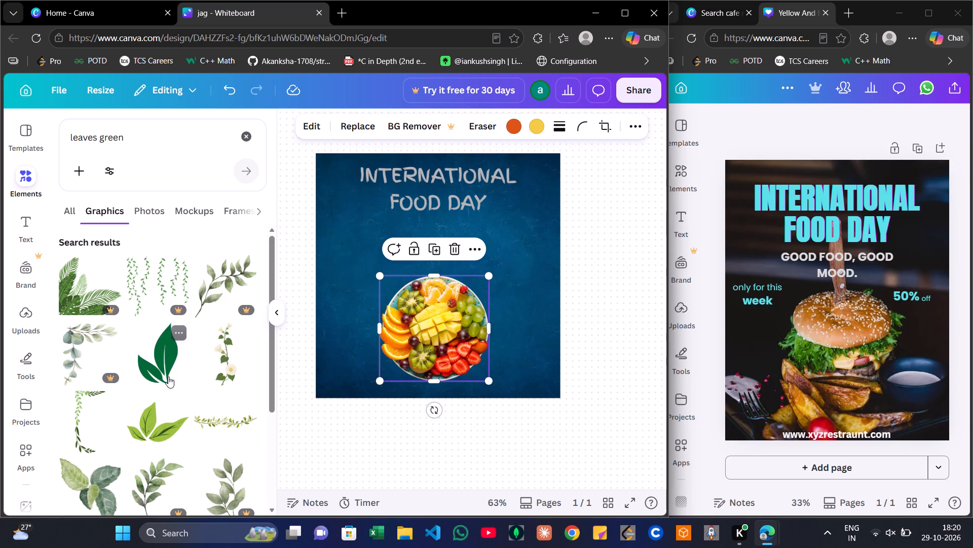
{"action": "left_click", "coordinate": [164, 407]}
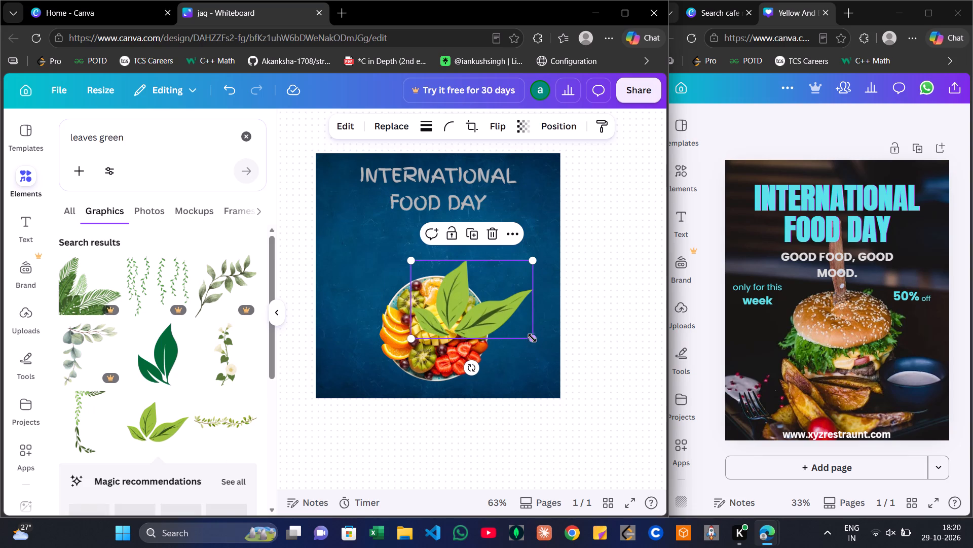
{"action": "left_click_drag", "start_coordinate": [530, 338], "coordinate": [488, 328]}
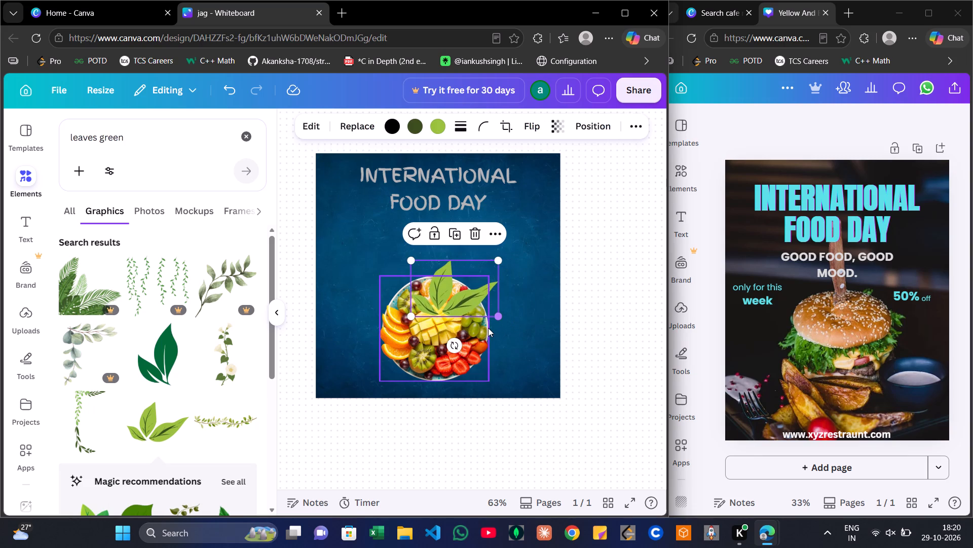
{"action": "left_click_drag", "start_coordinate": [469, 272], "coordinate": [469, 248]}
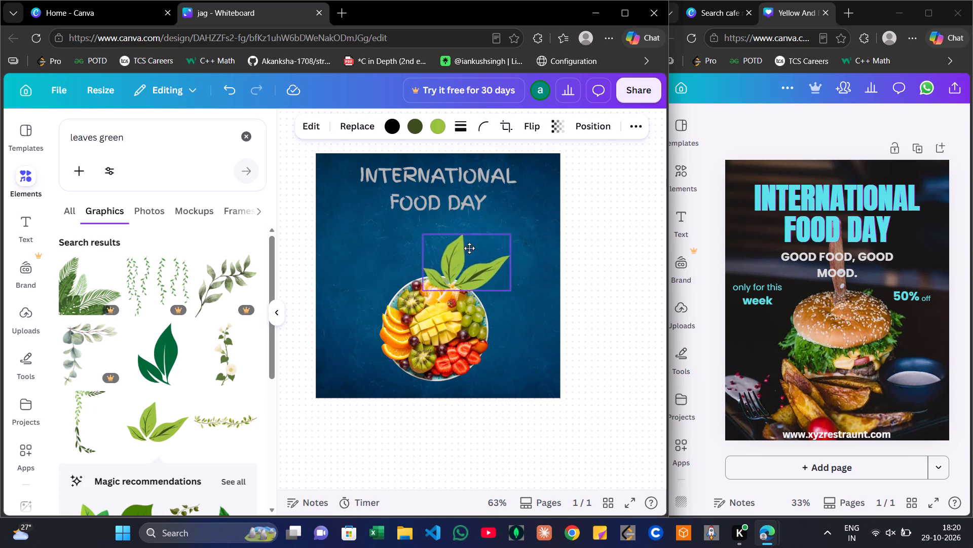
{"action": "left_click_drag", "start_coordinate": [469, 248], "coordinate": [519, 264]}
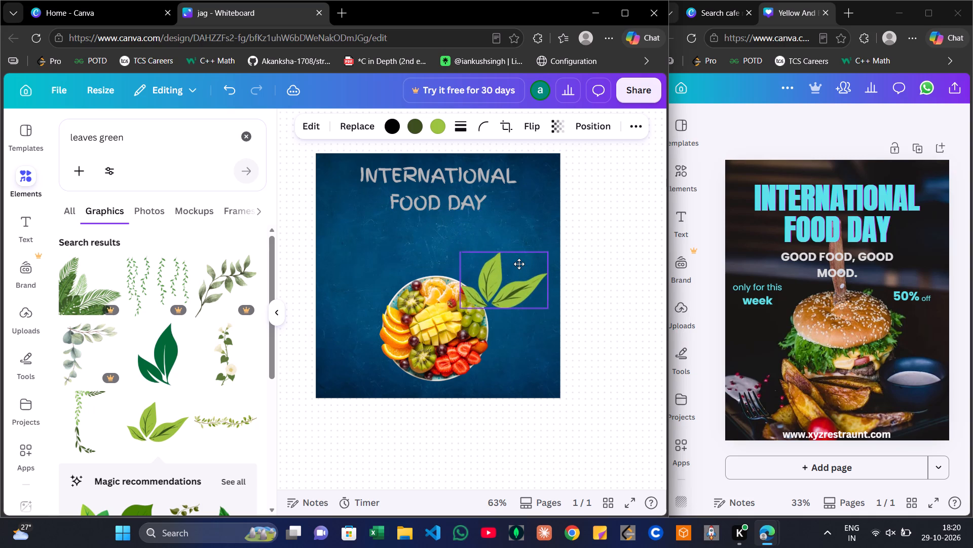
{"action": "left_click_drag", "start_coordinate": [519, 264], "coordinate": [514, 268]}
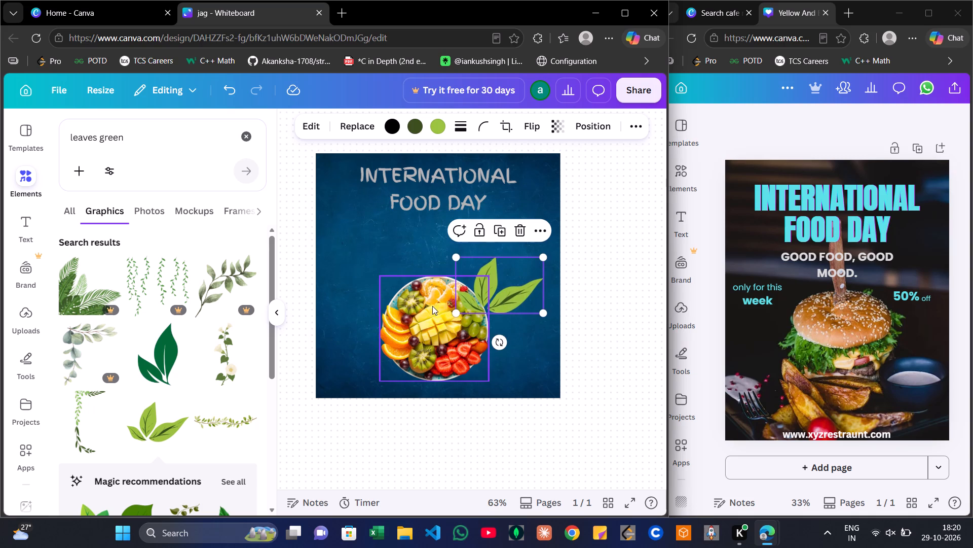
Bring the fruit platter photo to the front so that it covers the base of the leaves.
{"action": "left_click", "coordinate": [429, 309]}
{"action": "right_click", "coordinate": [429, 309]}
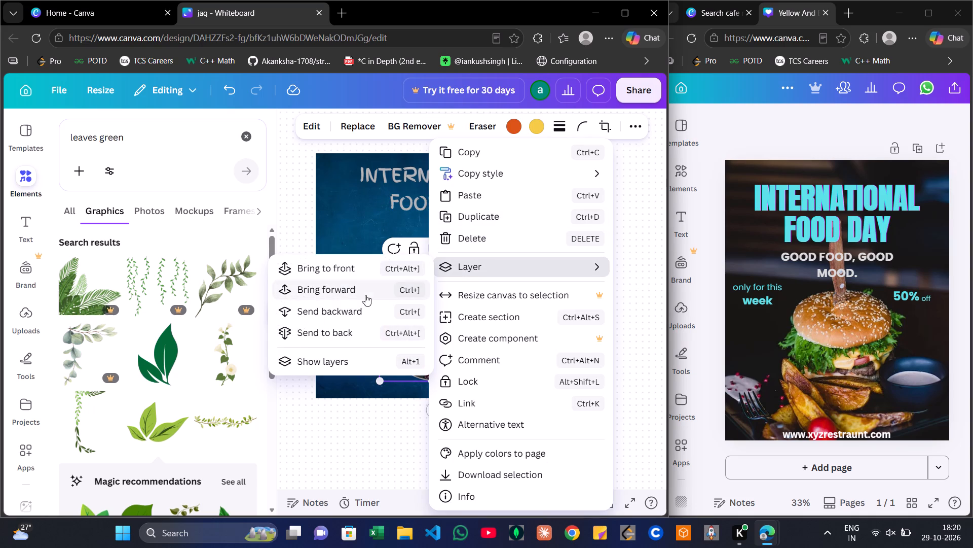
{"action": "left_click", "coordinate": [339, 273]}
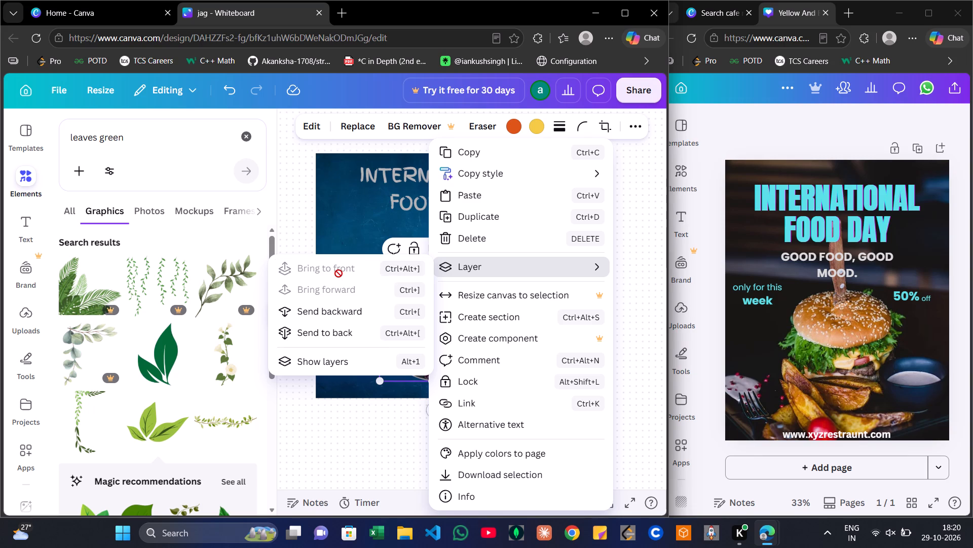
{"action": "left_click", "coordinate": [334, 215]}
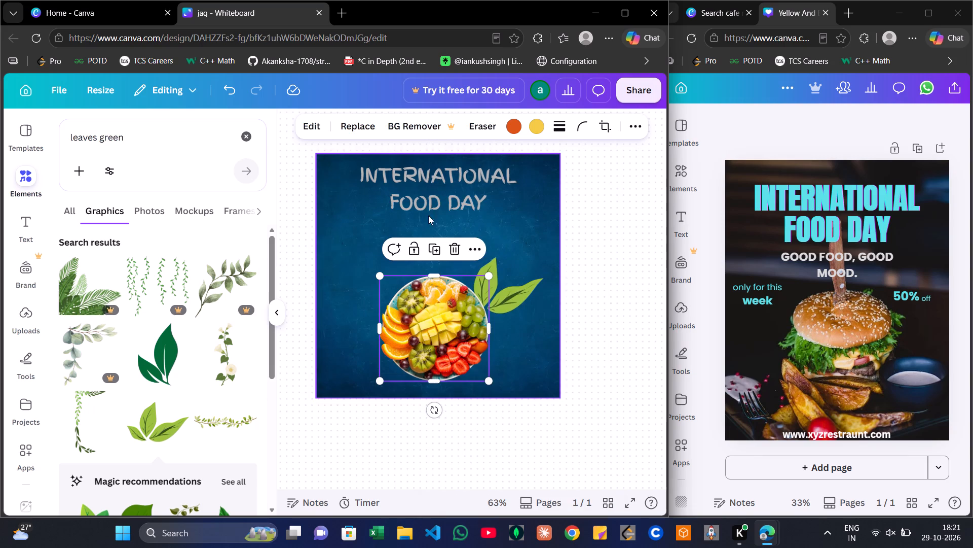
{"action": "left_click", "coordinate": [589, 260]}
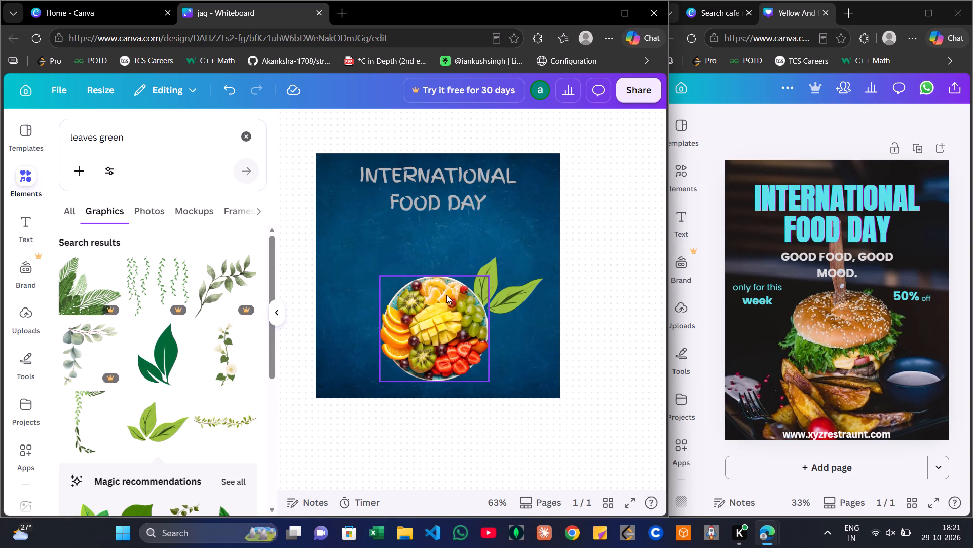
Shift the light green leaves slightly up and left so they sprout from behind the platter's upper-right edge.
{"action": "left_click", "coordinate": [506, 296]}
{"action": "left_click_drag", "start_coordinate": [506, 296], "coordinate": [501, 300]}
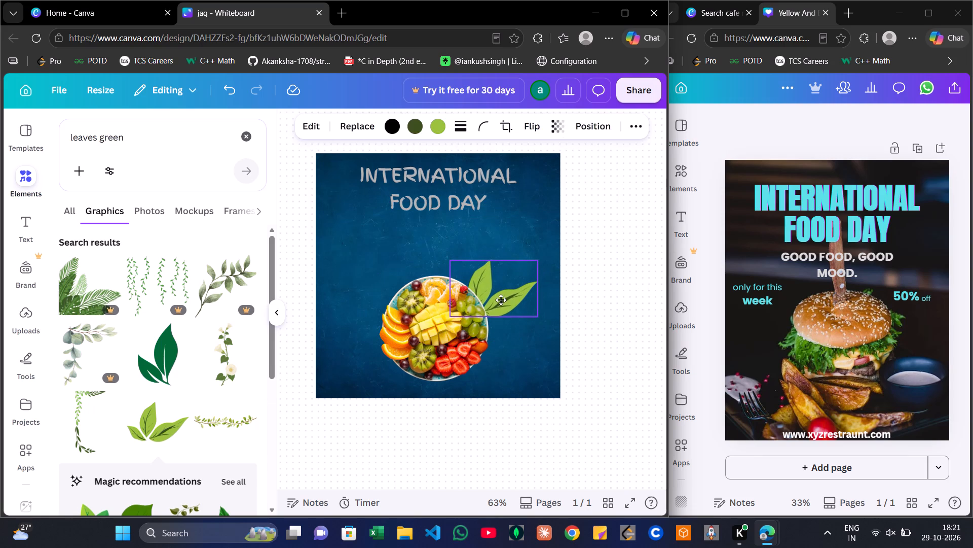
{"action": "left_click_drag", "start_coordinate": [501, 300], "coordinate": [500, 290]}
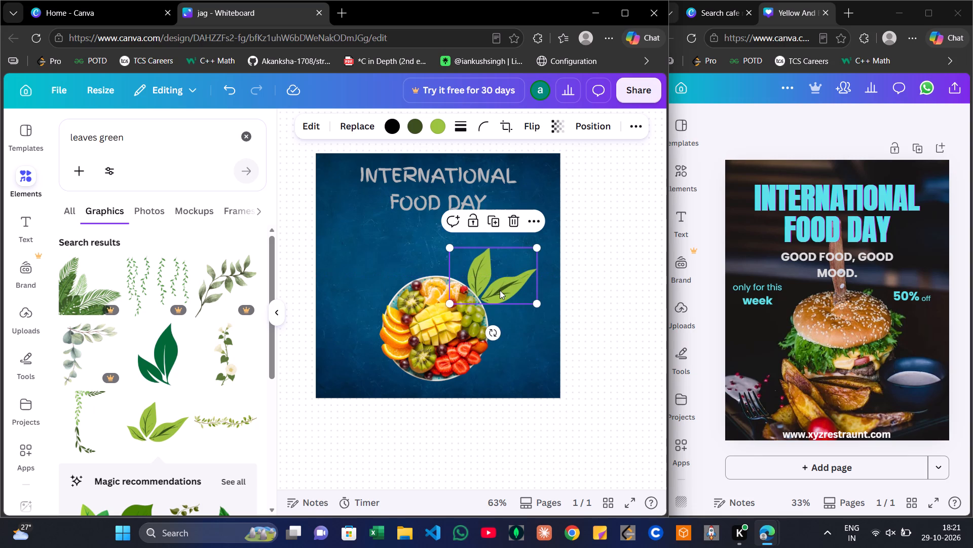
{"action": "left_click", "coordinate": [580, 355]}
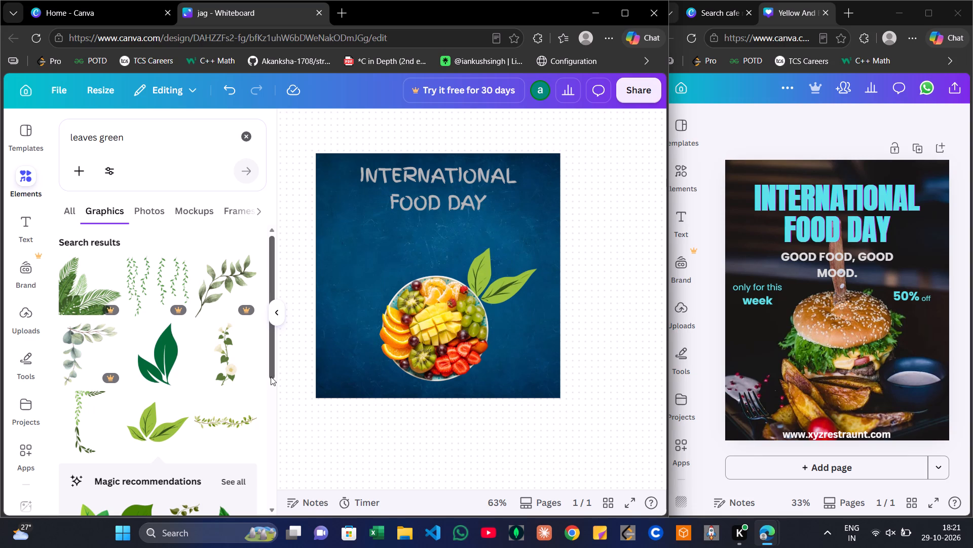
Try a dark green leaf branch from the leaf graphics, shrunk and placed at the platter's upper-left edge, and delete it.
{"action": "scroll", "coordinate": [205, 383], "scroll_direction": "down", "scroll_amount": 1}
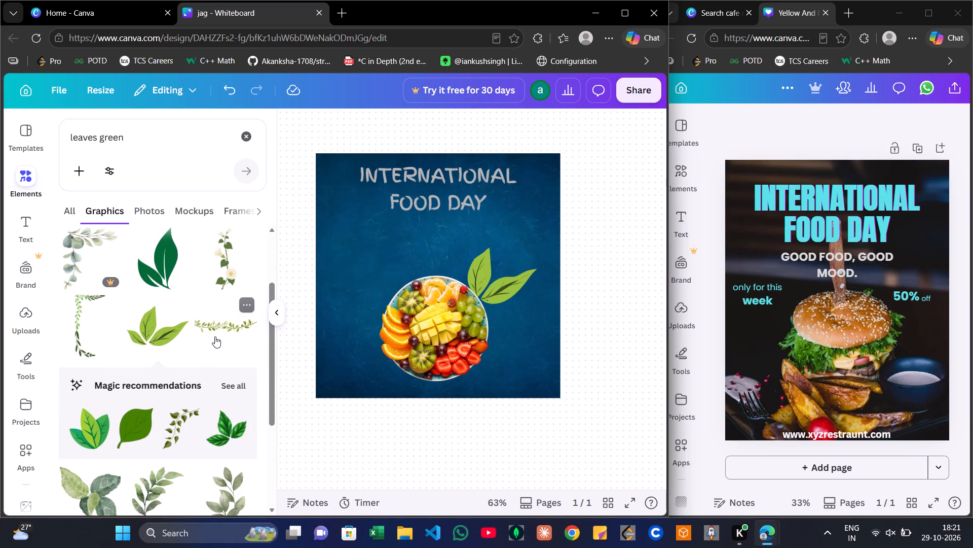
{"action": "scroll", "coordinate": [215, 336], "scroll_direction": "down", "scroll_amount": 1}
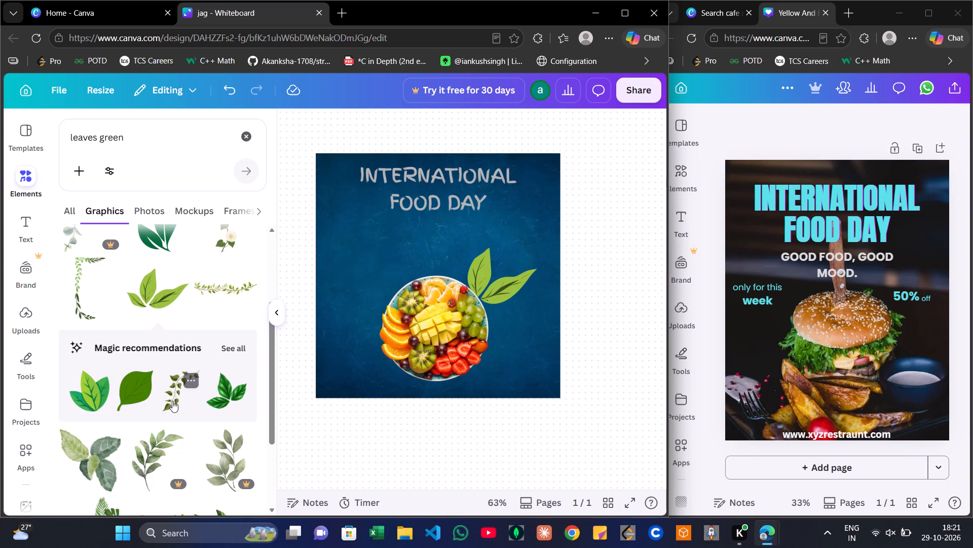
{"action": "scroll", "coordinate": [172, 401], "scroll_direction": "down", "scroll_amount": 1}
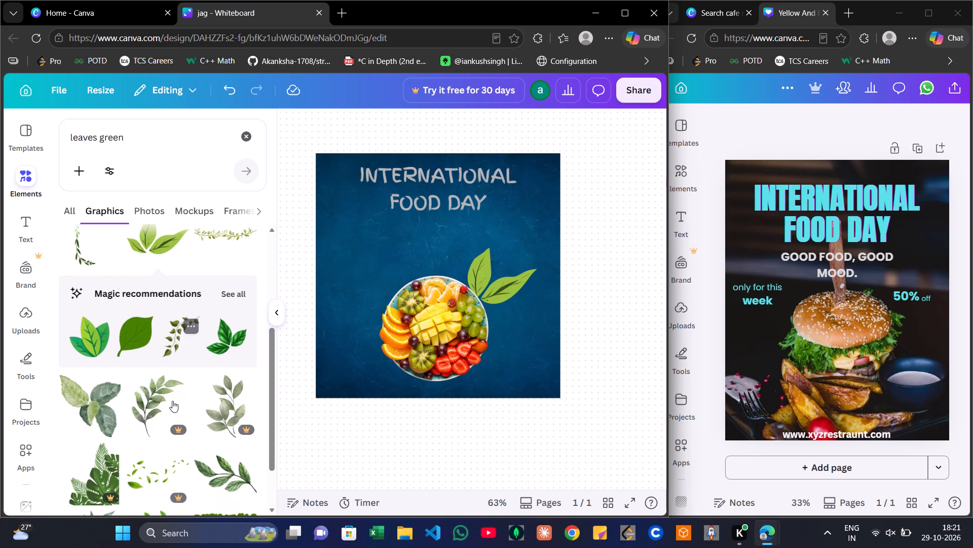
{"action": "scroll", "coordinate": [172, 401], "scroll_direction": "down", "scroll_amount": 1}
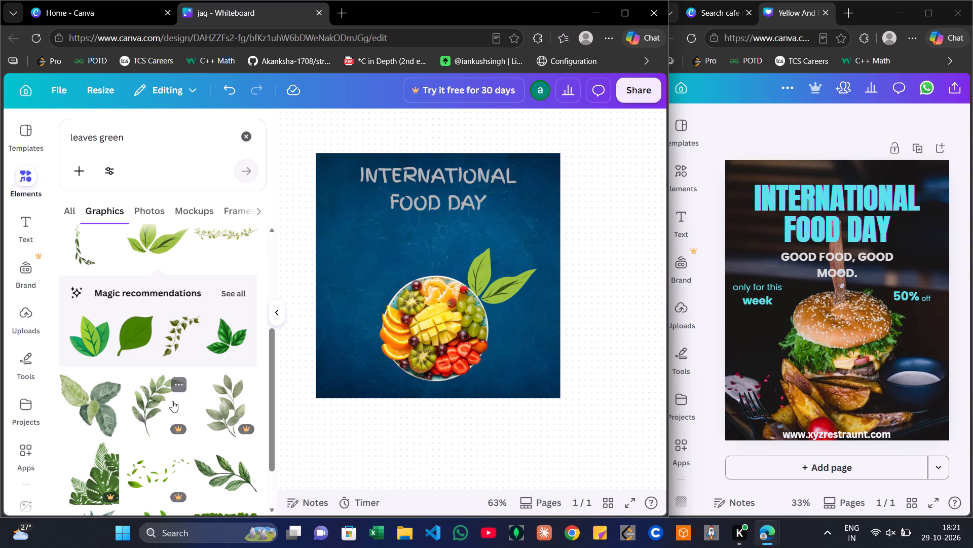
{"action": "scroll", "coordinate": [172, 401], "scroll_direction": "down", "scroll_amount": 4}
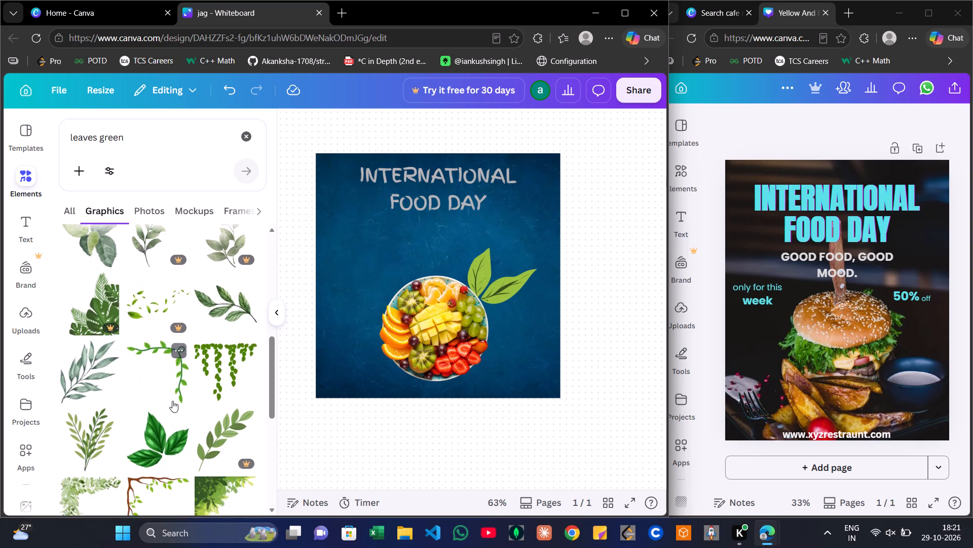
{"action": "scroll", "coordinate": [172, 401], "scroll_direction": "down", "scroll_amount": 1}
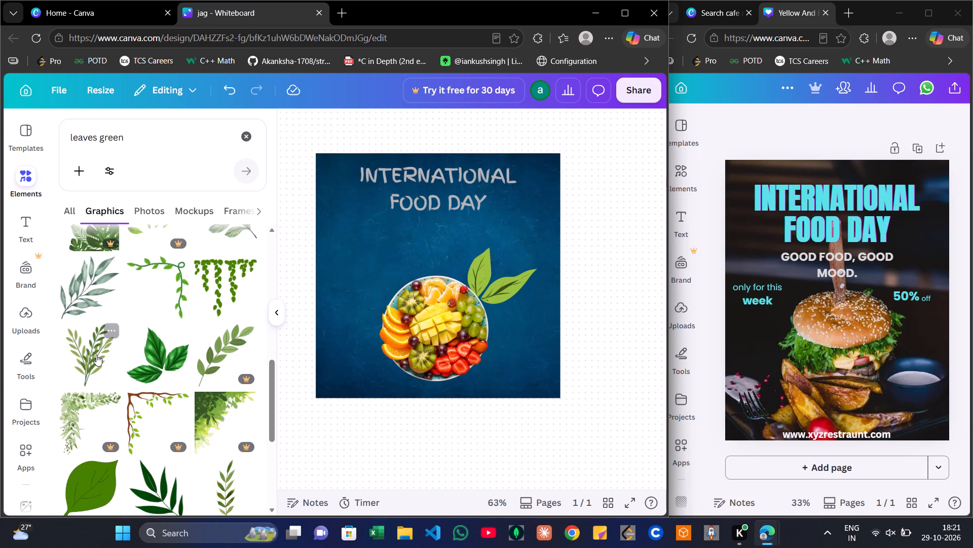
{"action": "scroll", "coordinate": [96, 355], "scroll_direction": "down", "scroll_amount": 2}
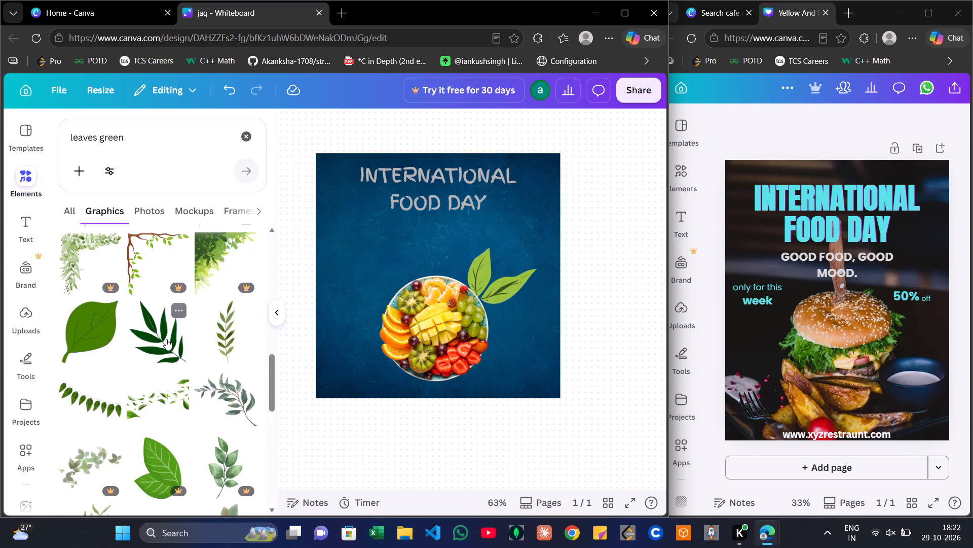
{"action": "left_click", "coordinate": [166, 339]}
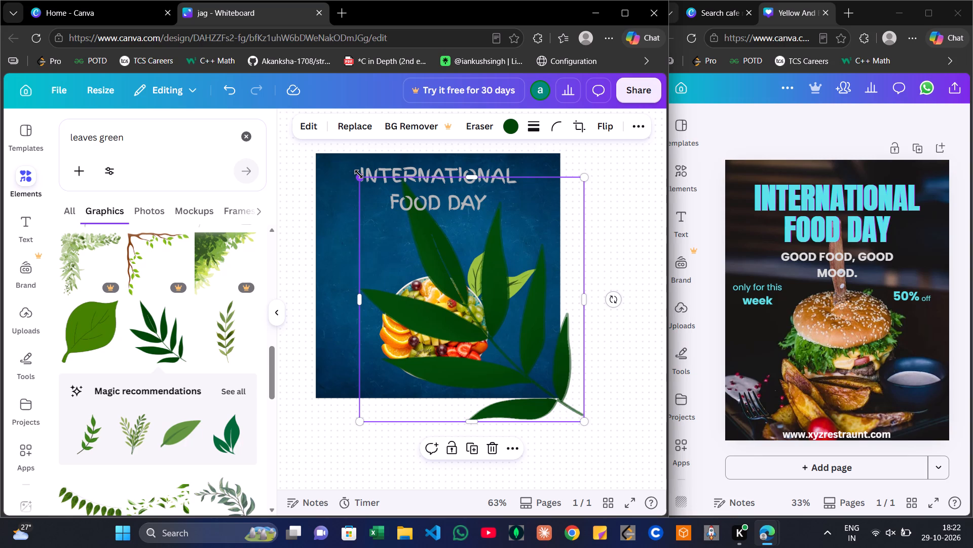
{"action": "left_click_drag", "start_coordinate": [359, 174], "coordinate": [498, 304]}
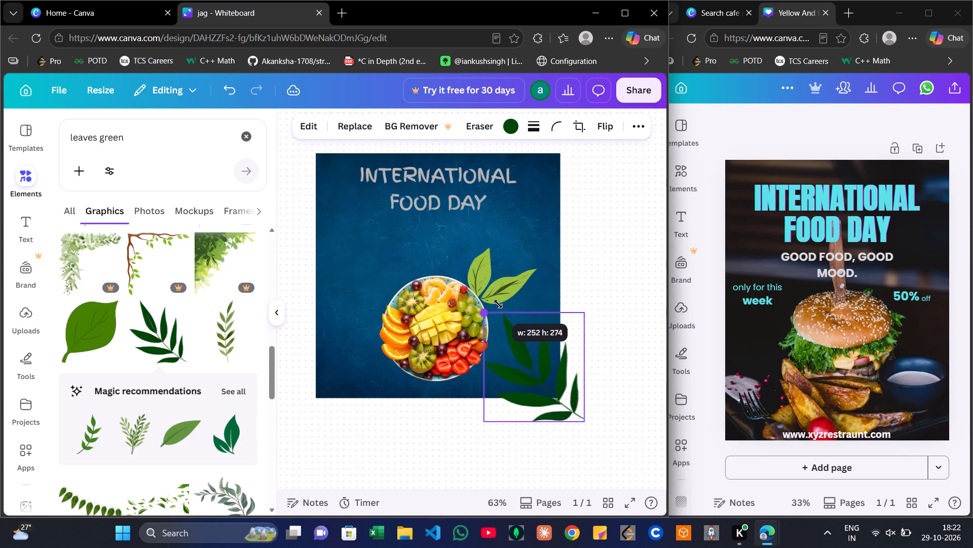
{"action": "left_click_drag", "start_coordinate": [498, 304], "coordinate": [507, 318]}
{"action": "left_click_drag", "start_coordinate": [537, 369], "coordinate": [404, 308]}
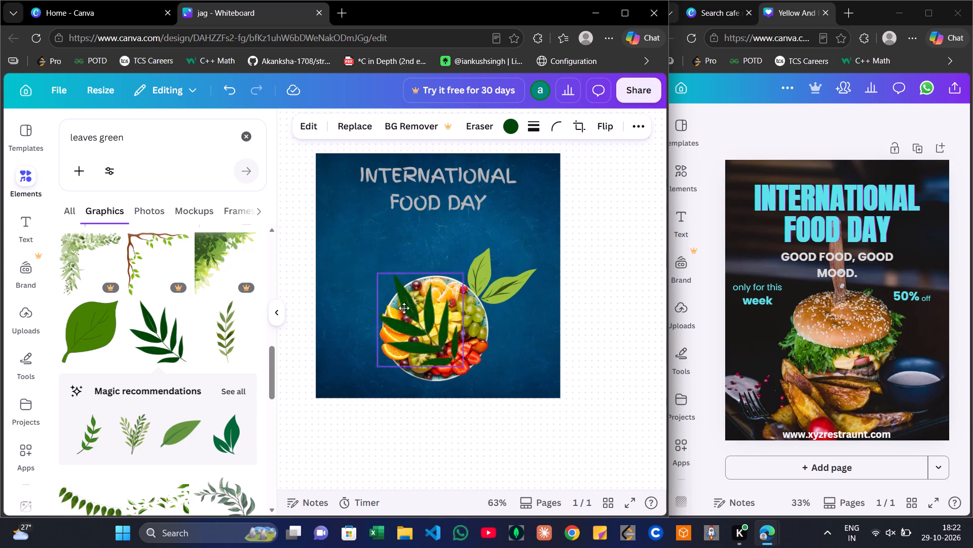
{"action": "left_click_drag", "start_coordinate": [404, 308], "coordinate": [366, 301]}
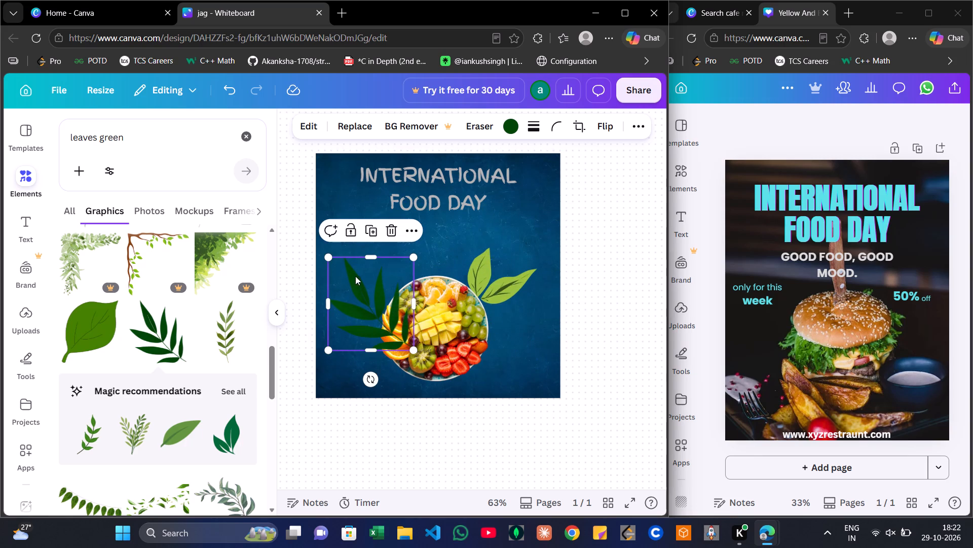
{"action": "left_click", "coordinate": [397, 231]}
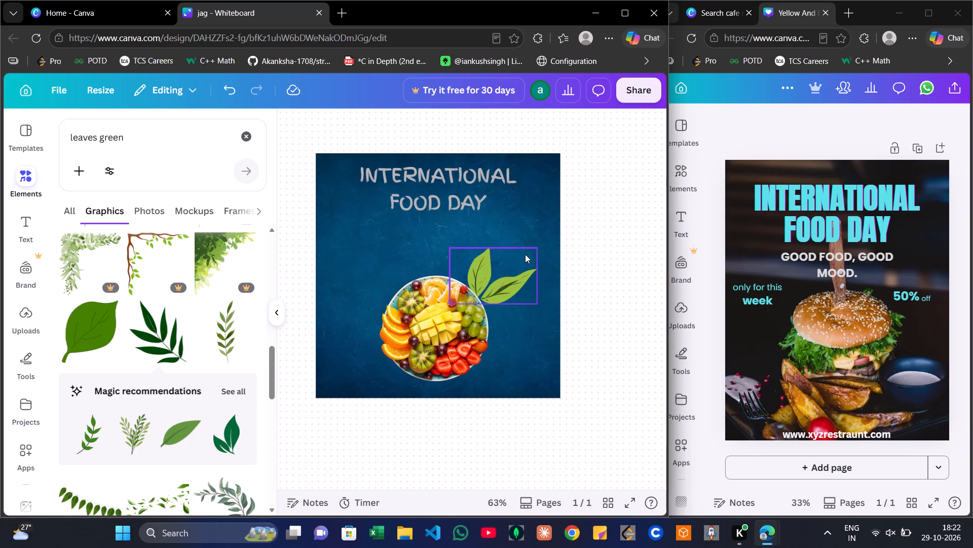
Duplicate the light green leaves, place the copy at the platter's upper-left edge and rotate it counterclockwise to fan outward.
{"action": "left_click", "coordinate": [523, 260]}
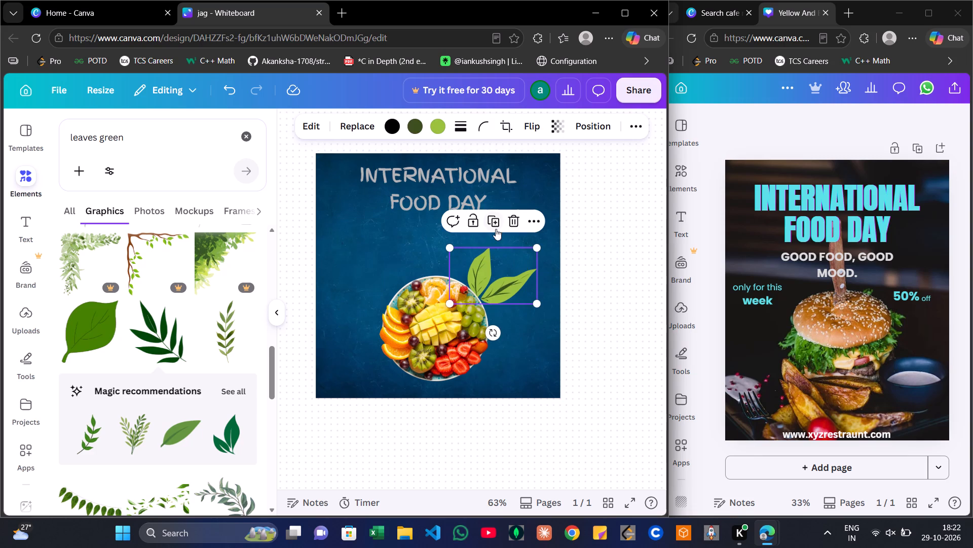
{"action": "left_click", "coordinate": [491, 209]}
{"action": "left_click", "coordinate": [497, 285]}
{"action": "left_click", "coordinate": [495, 222]}
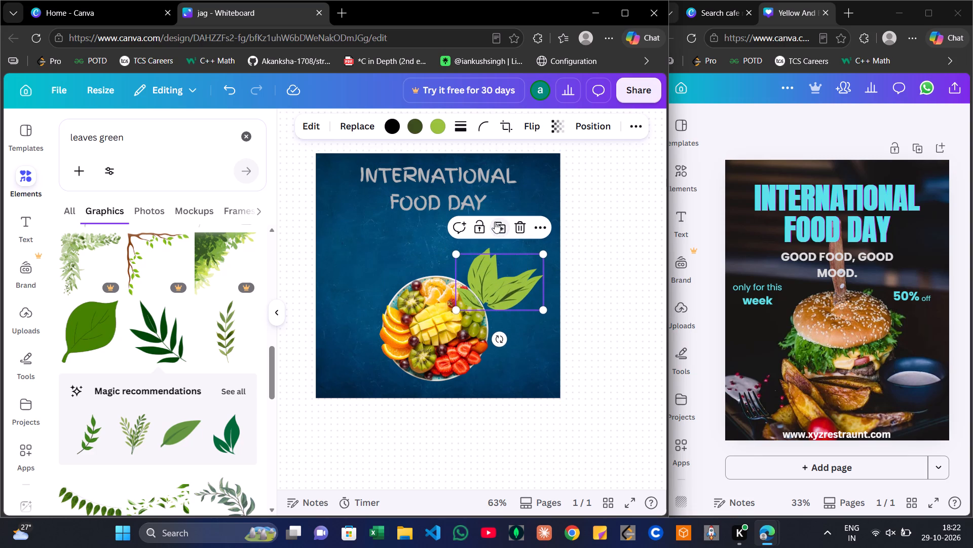
{"action": "left_click_drag", "start_coordinate": [493, 270], "coordinate": [372, 271]}
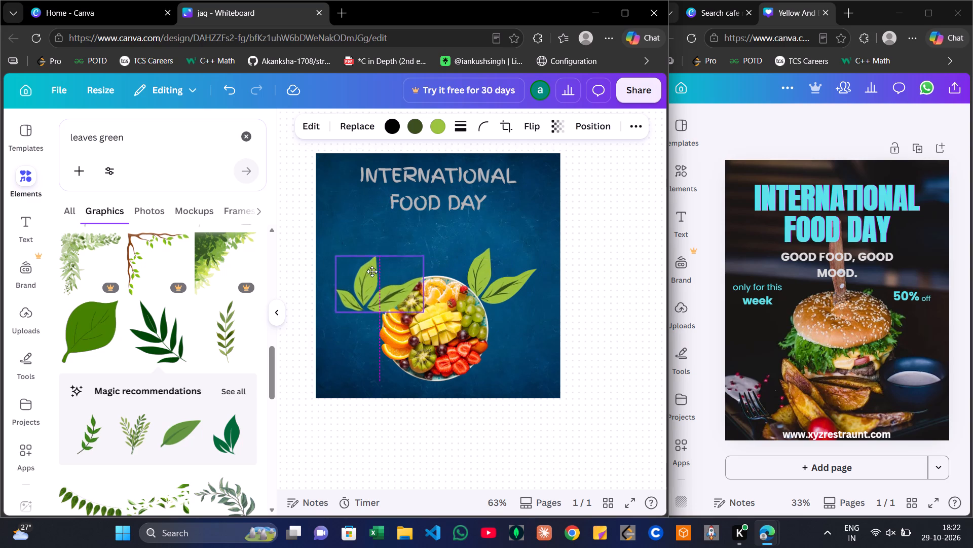
{"action": "left_click_drag", "start_coordinate": [372, 271], "coordinate": [371, 270]}
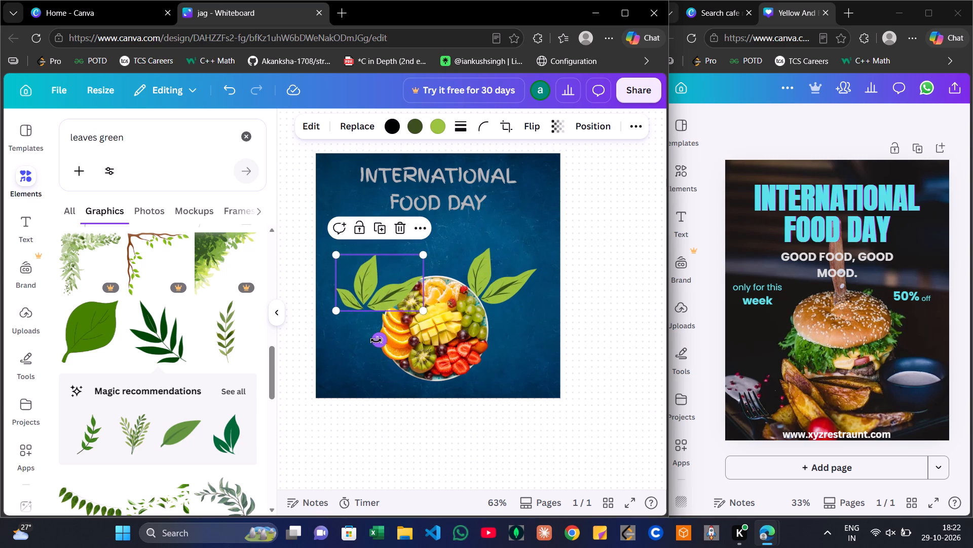
{"action": "left_click_drag", "start_coordinate": [376, 341], "coordinate": [411, 299]}
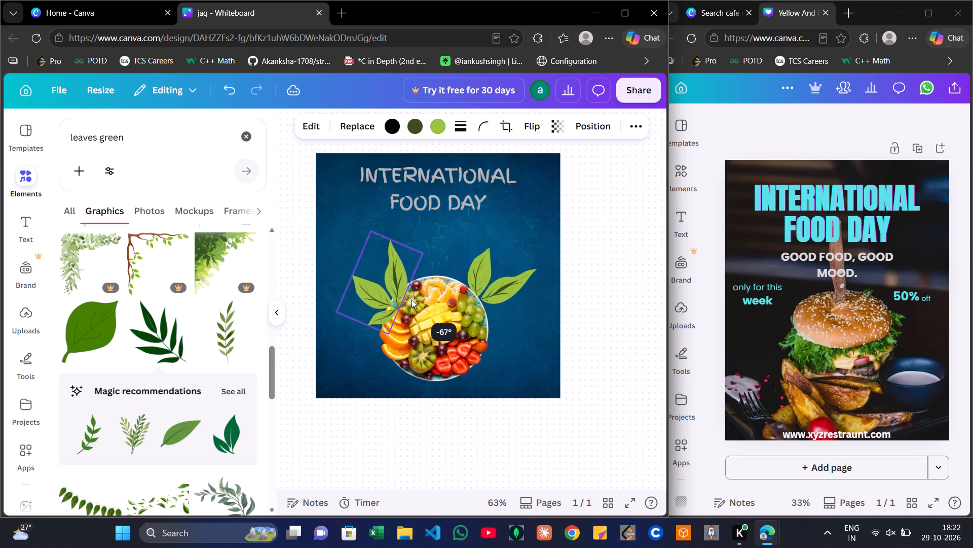
{"action": "left_click_drag", "start_coordinate": [411, 299], "coordinate": [406, 311]}
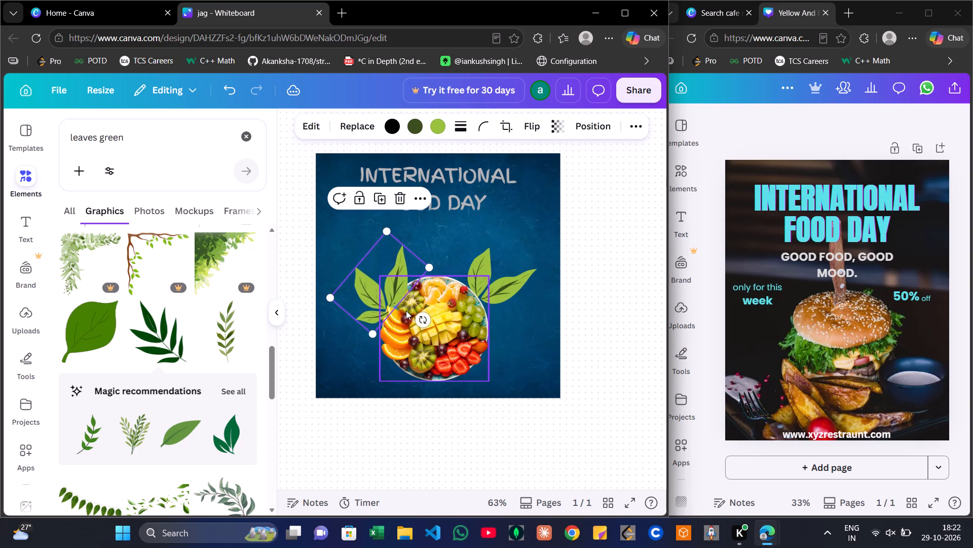
Bring the fruit platter photo to the front so that it covers the base of the copied leaves.
{"action": "left_click", "coordinate": [405, 353]}
{"action": "right_click", "coordinate": [405, 353]}
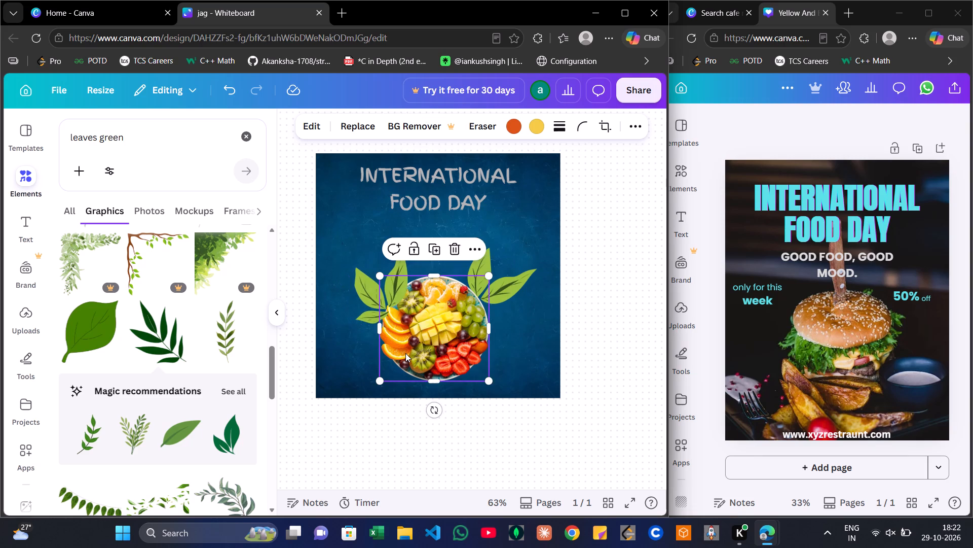
{"action": "right_click", "coordinate": [405, 353]}
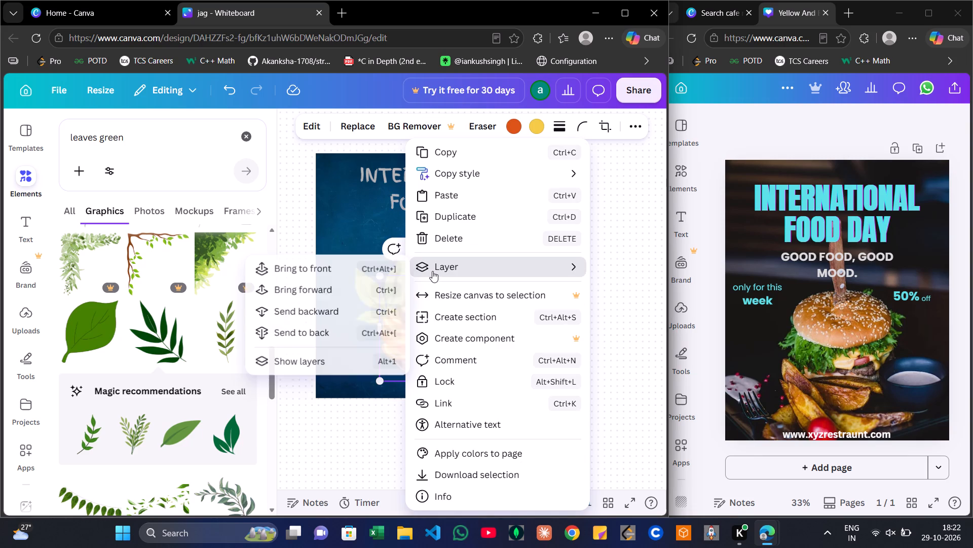
{"action": "left_click", "coordinate": [328, 267]}
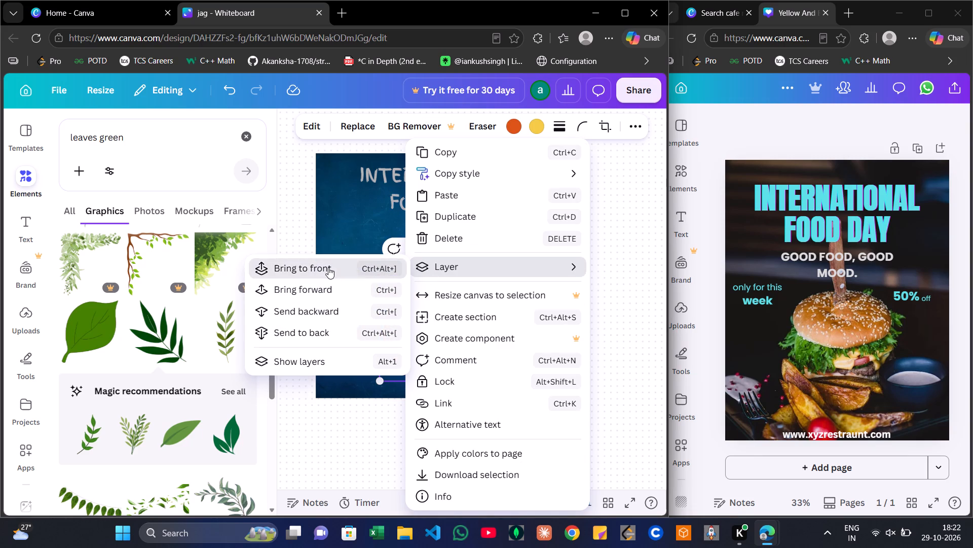
{"action": "left_click", "coordinate": [343, 235]}
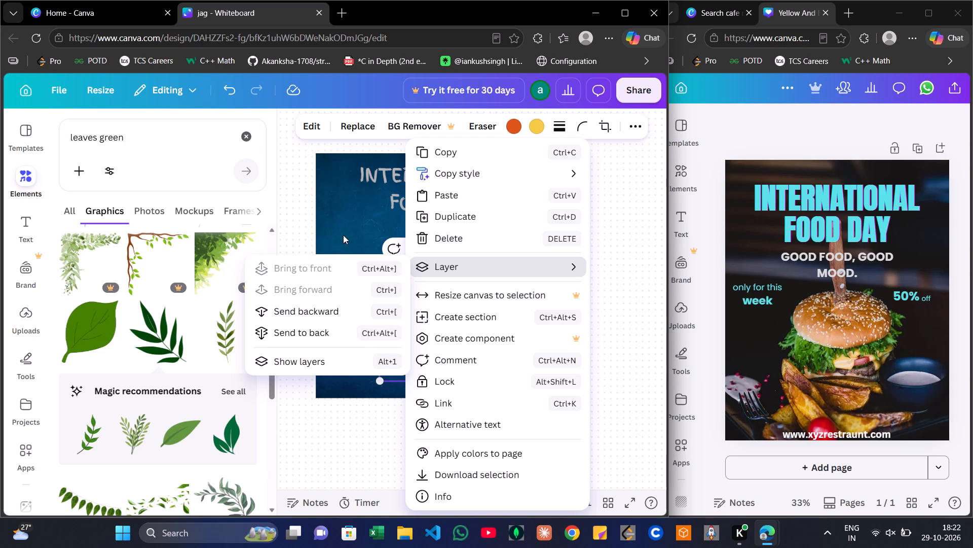
{"action": "left_click", "coordinate": [612, 293]}
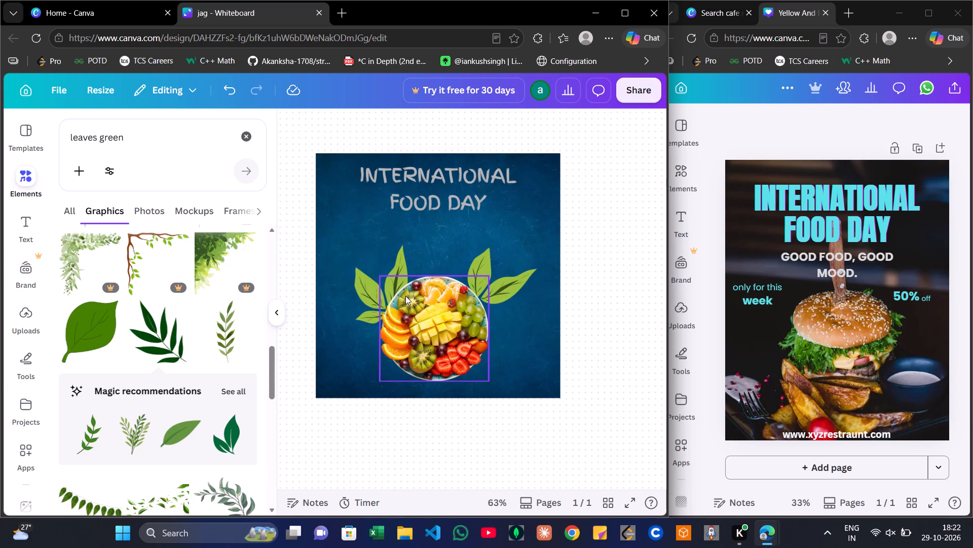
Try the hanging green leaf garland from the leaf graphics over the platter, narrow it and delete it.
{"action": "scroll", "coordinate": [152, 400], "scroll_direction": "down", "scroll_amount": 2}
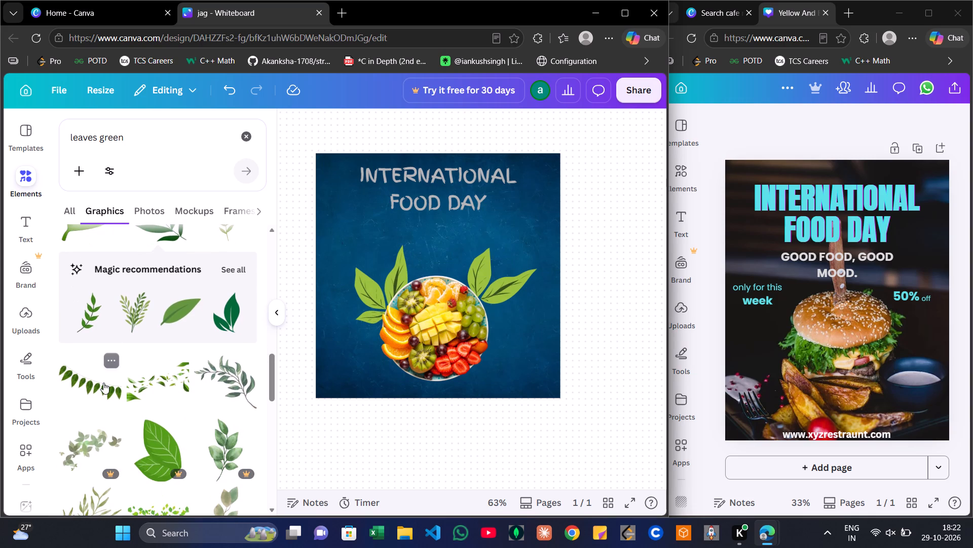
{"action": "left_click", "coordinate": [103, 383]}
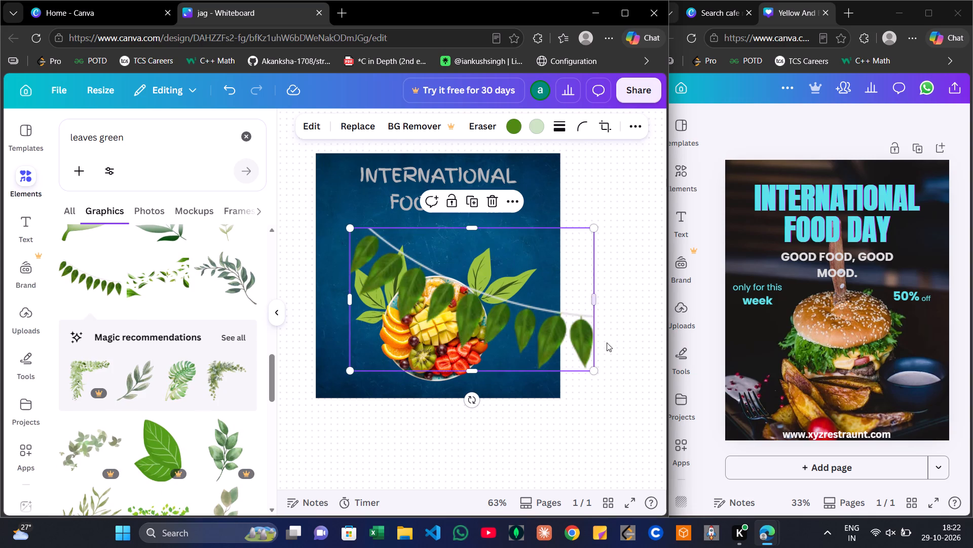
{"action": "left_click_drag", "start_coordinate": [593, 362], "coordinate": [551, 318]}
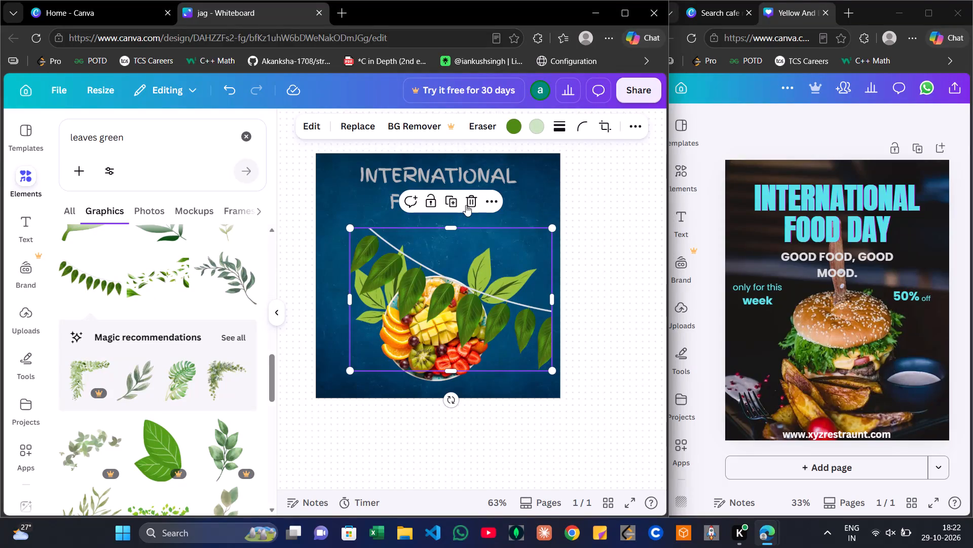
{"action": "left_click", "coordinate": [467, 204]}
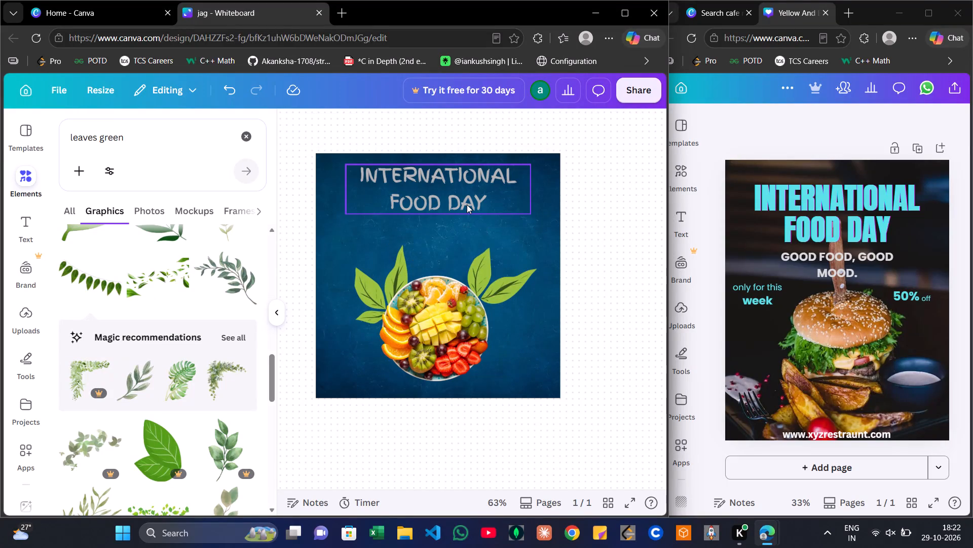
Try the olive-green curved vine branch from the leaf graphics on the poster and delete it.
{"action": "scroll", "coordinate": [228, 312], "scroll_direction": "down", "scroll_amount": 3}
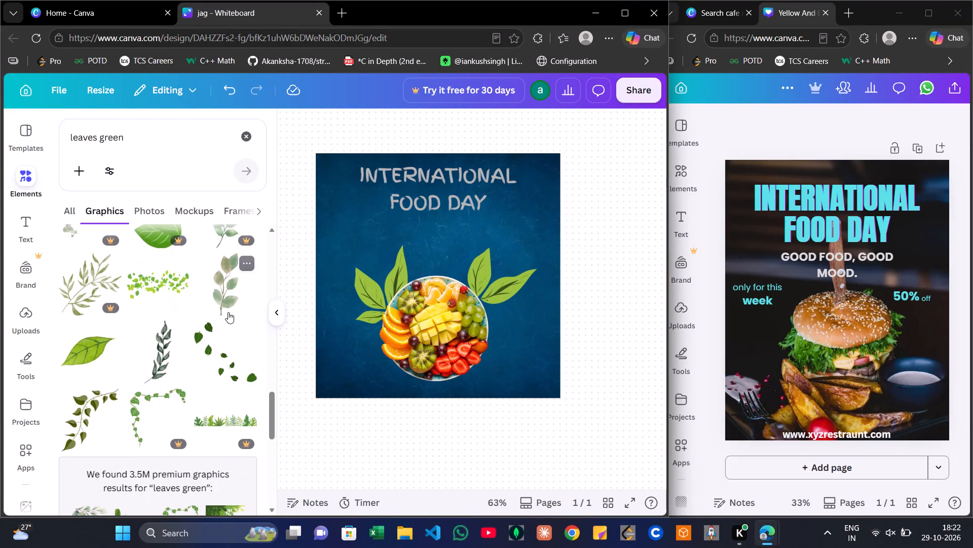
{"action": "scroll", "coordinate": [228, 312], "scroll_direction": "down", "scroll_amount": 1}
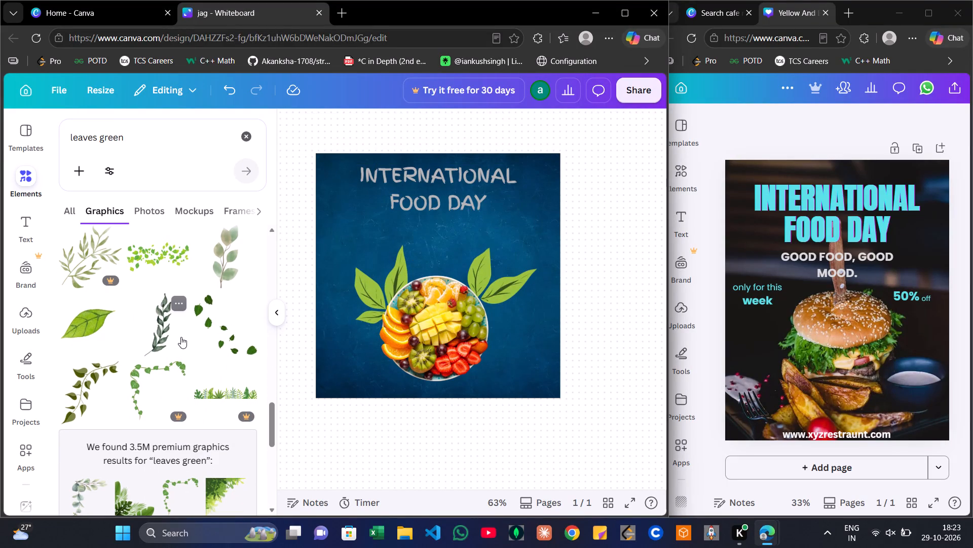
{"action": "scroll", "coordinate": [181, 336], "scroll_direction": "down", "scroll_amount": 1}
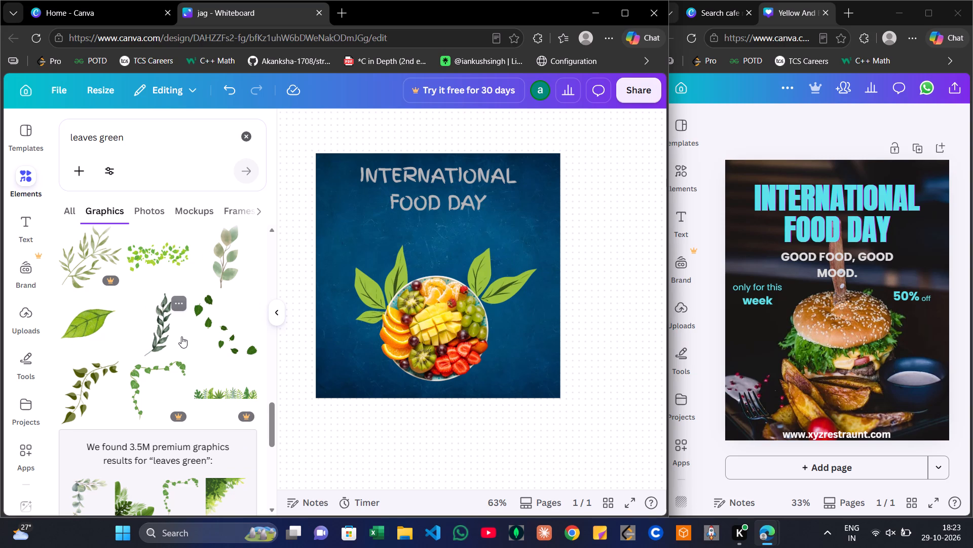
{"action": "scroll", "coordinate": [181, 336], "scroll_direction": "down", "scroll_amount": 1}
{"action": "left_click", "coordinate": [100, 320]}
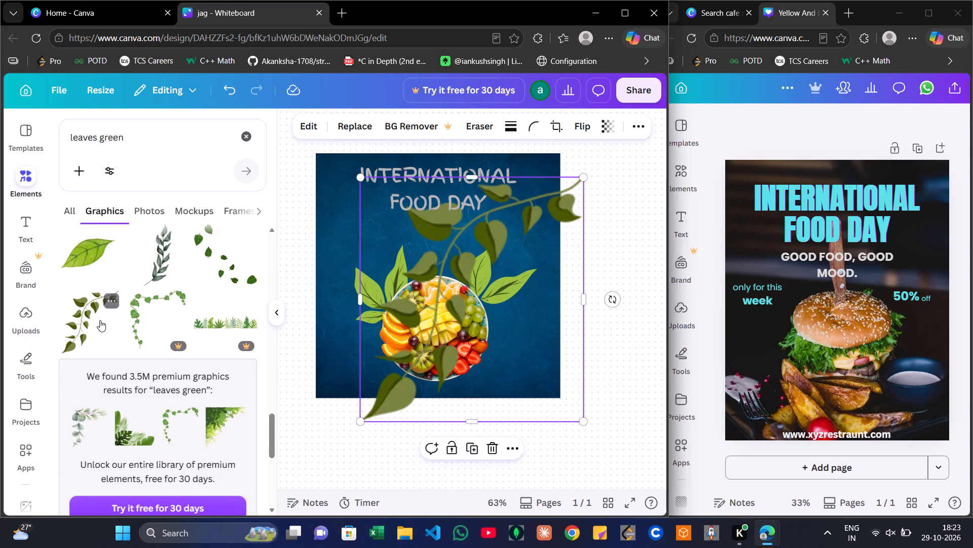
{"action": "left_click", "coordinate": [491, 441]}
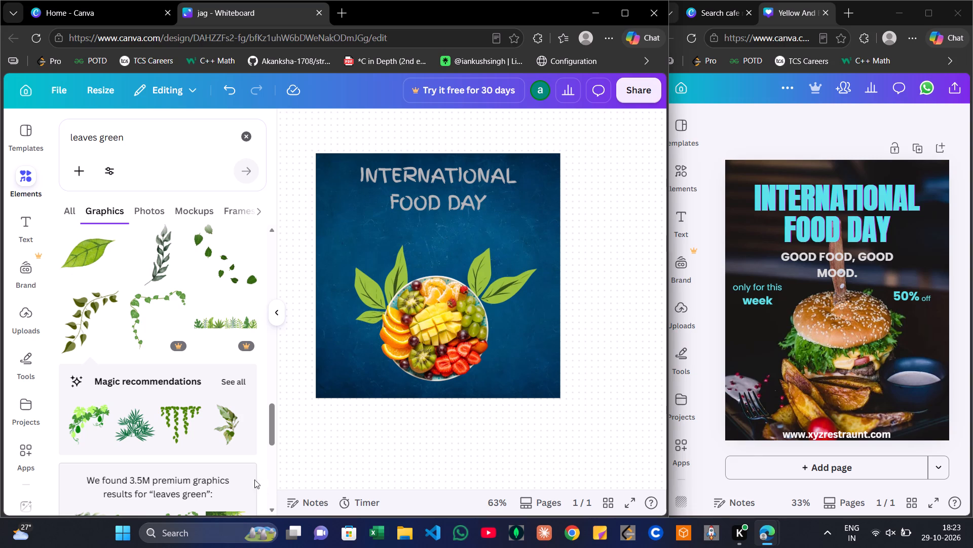
Add the tall leafy vine border graphic, align it to the poster's upper-left corner and size it to span nearly the full left edge.
{"action": "scroll", "coordinate": [215, 346], "scroll_direction": "up", "scroll_amount": 2}
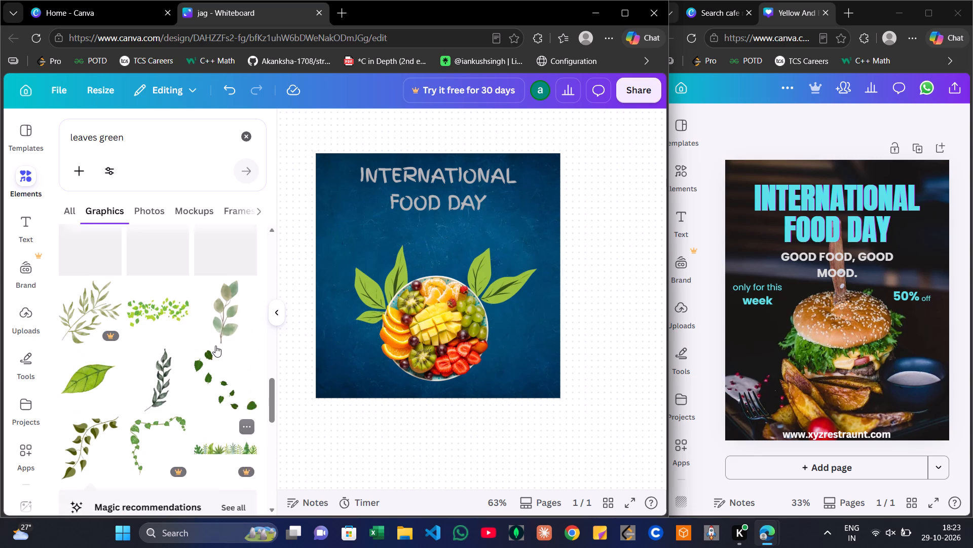
{"action": "scroll", "coordinate": [215, 346], "scroll_direction": "up", "scroll_amount": 2}
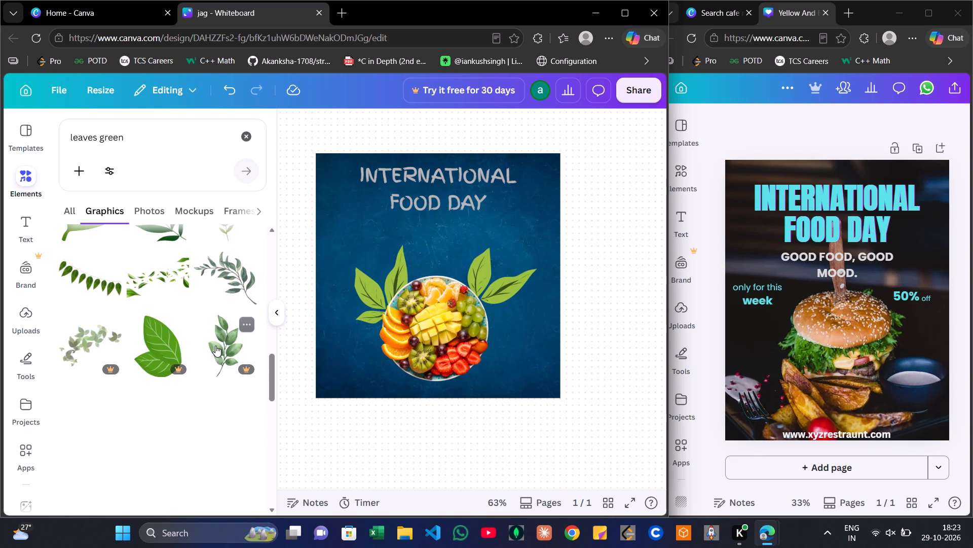
{"action": "scroll", "coordinate": [215, 346], "scroll_direction": "up", "scroll_amount": 4}
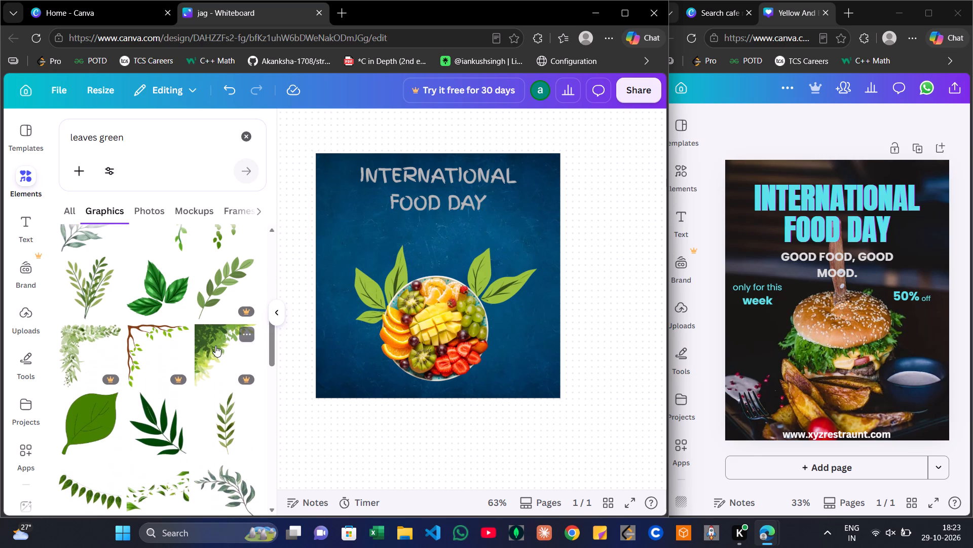
{"action": "scroll", "coordinate": [215, 346], "scroll_direction": "up", "scroll_amount": 3}
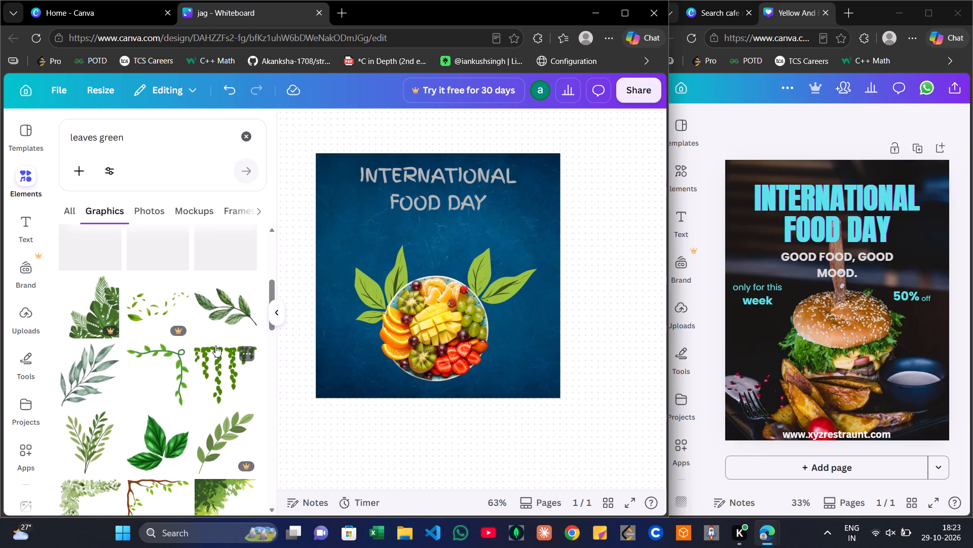
{"action": "scroll", "coordinate": [215, 346], "scroll_direction": "up", "scroll_amount": 4}
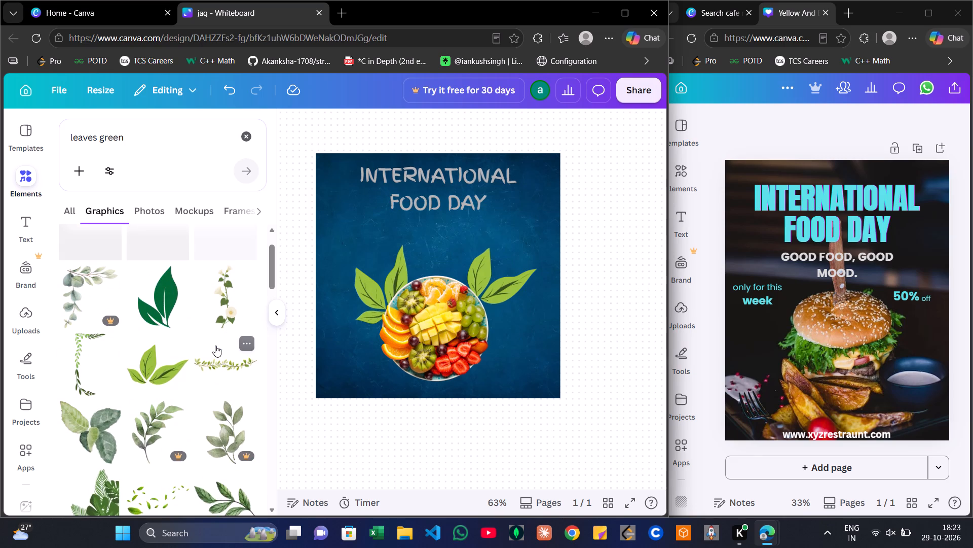
{"action": "scroll", "coordinate": [215, 346], "scroll_direction": "up", "scroll_amount": 1}
{"action": "left_click", "coordinate": [91, 399]}
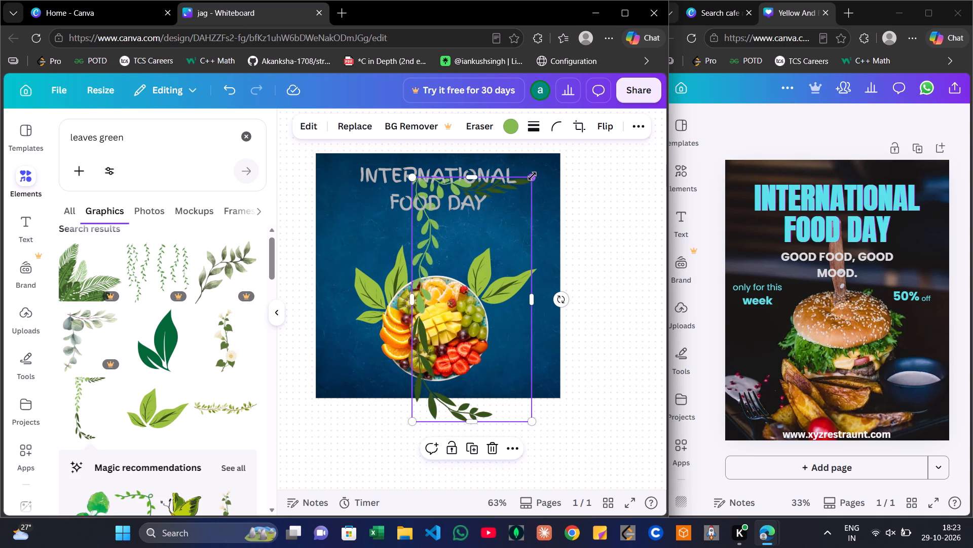
{"action": "left_click_drag", "start_coordinate": [532, 176], "coordinate": [491, 207]}
{"action": "left_click_drag", "start_coordinate": [435, 248], "coordinate": [434, 248]}
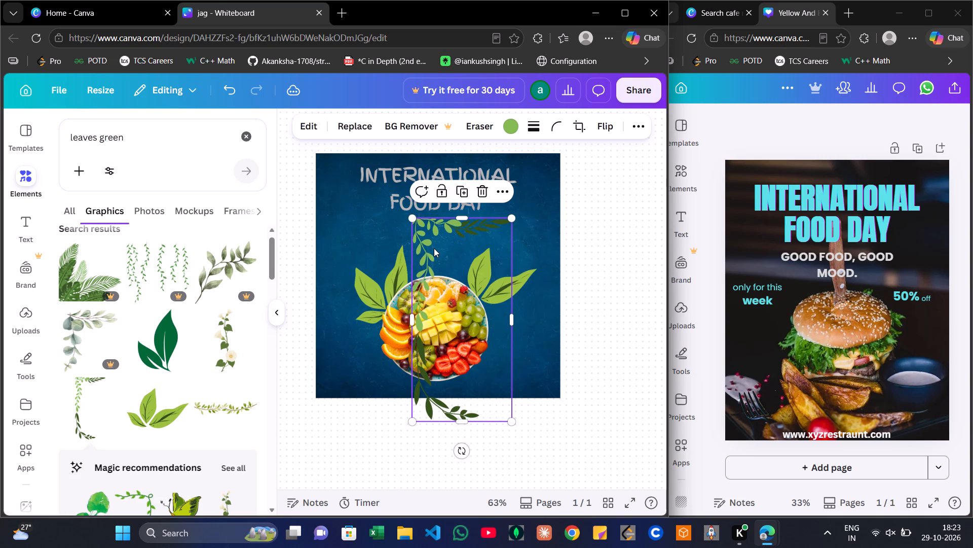
{"action": "left_click_drag", "start_coordinate": [434, 248], "coordinate": [342, 185]}
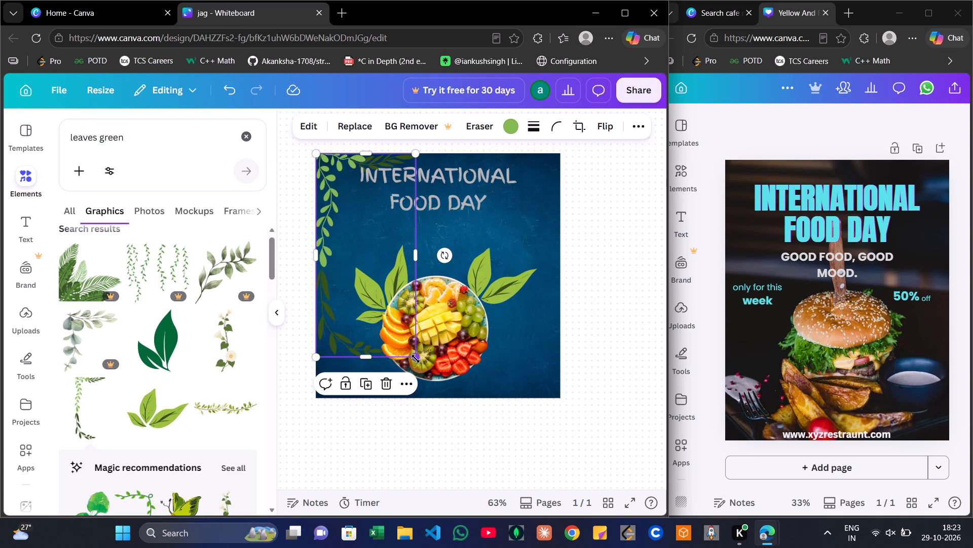
{"action": "left_click_drag", "start_coordinate": [416, 357], "coordinate": [430, 382]}
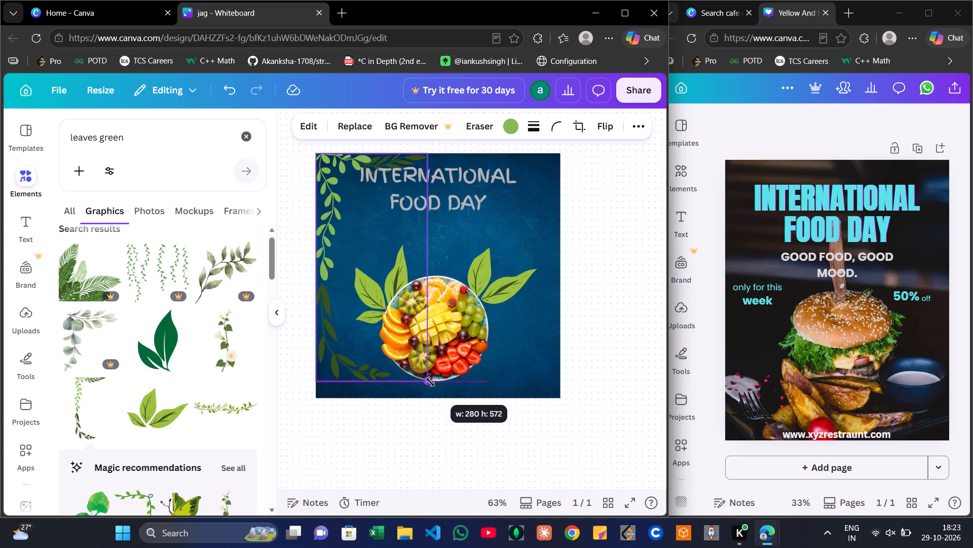
{"action": "left_click_drag", "start_coordinate": [430, 382], "coordinate": [440, 390]}
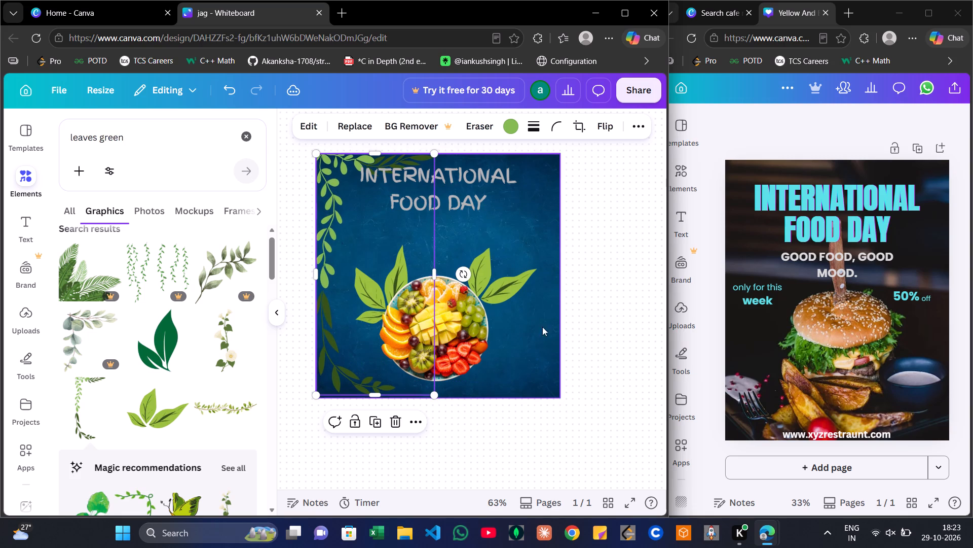
{"action": "left_click", "coordinate": [626, 313]}
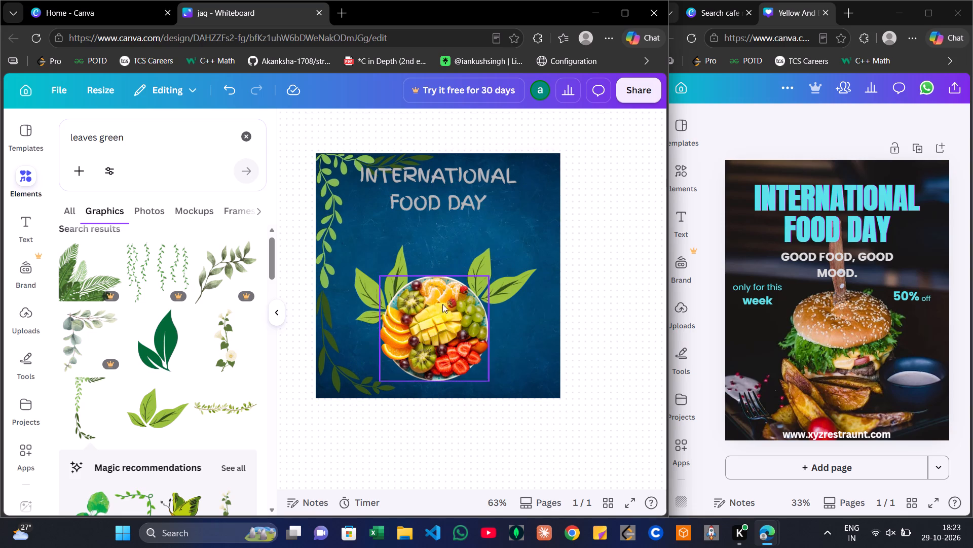
Duplicate the vine border, rotate the copy 180° and align it with the poster's right edge to mirror the left one.
{"action": "right_click", "coordinate": [352, 348]}
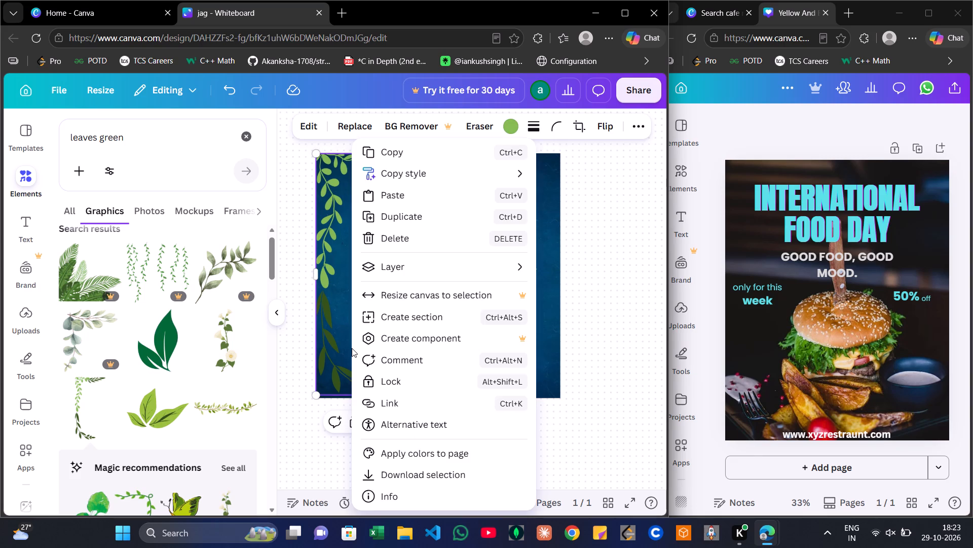
{"action": "left_click", "coordinate": [333, 293]}
{"action": "left_click", "coordinate": [371, 419]}
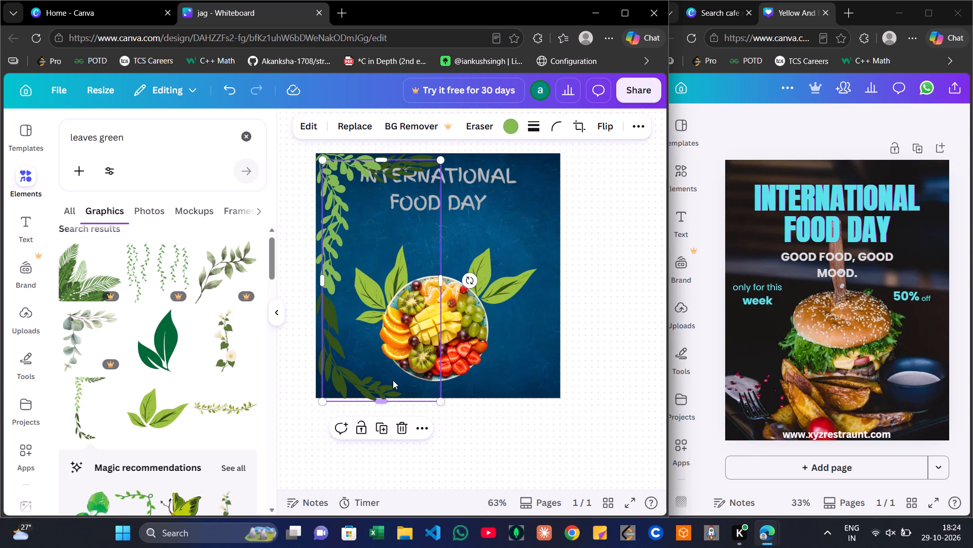
{"action": "left_click", "coordinate": [422, 424]}
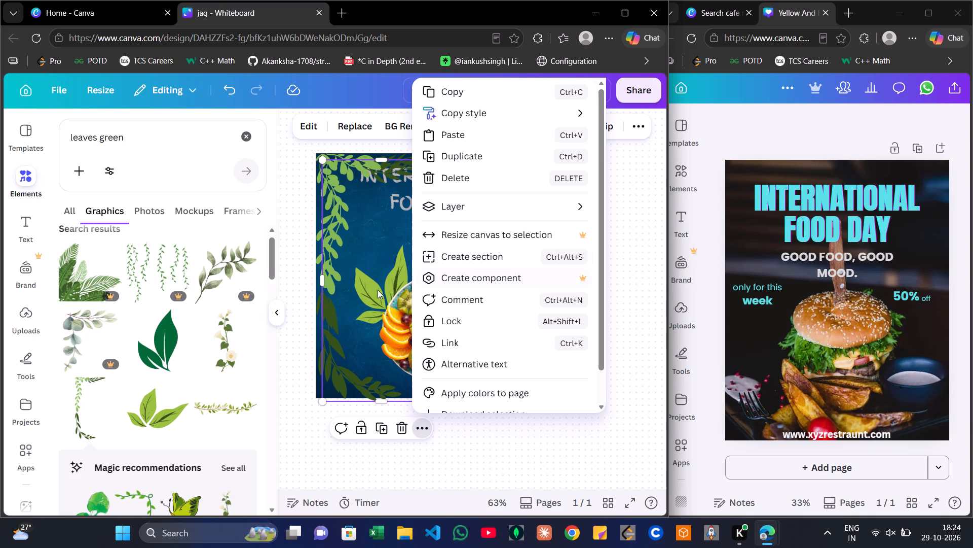
{"action": "left_click", "coordinate": [364, 294]}
{"action": "left_click_drag", "start_coordinate": [364, 294], "coordinate": [449, 293]}
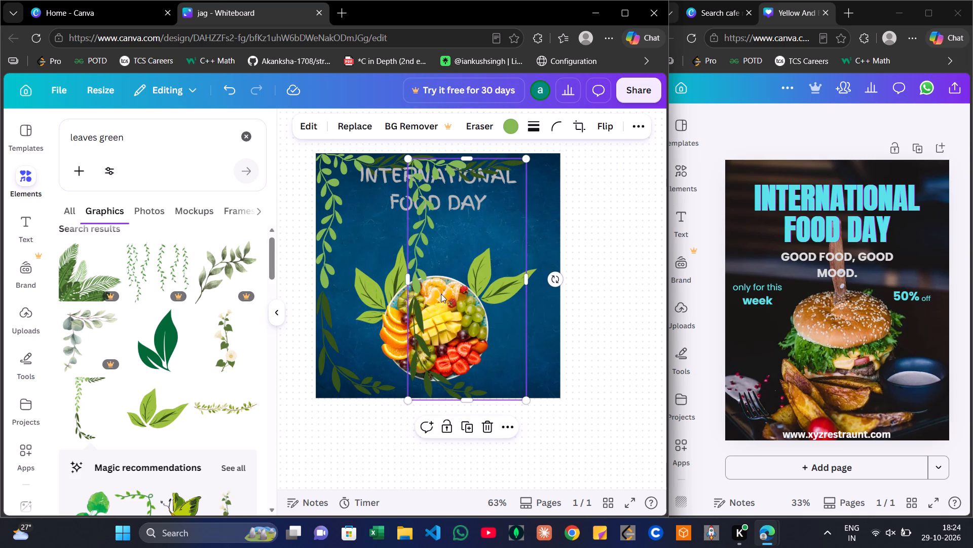
{"action": "left_click_drag", "start_coordinate": [555, 280], "coordinate": [393, 267]}
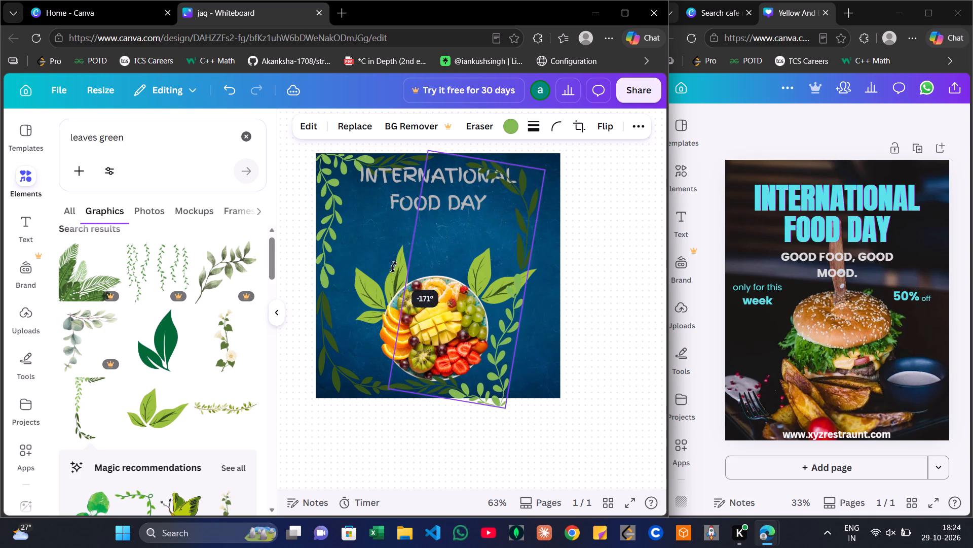
{"action": "left_click_drag", "start_coordinate": [393, 267], "coordinate": [409, 279]}
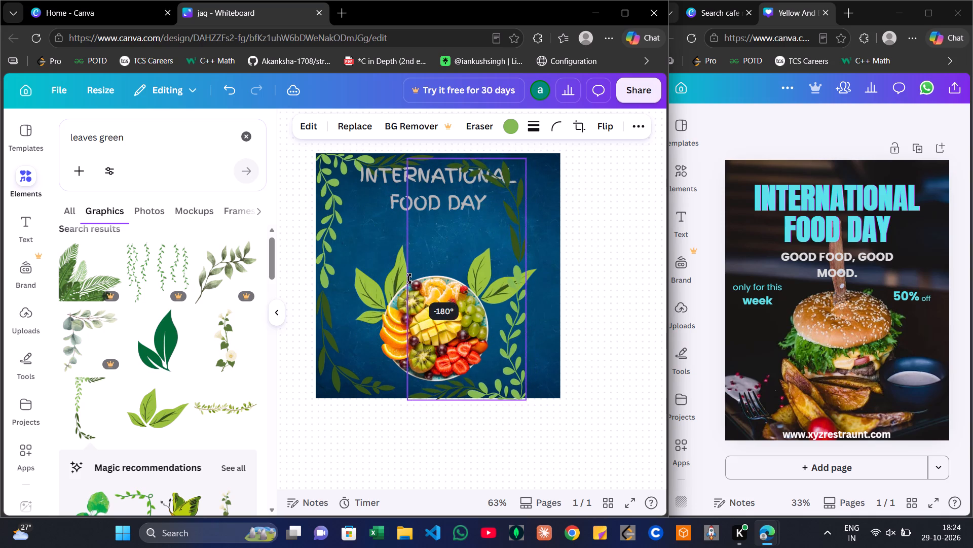
{"action": "left_click_drag", "start_coordinate": [409, 279], "coordinate": [410, 280]}
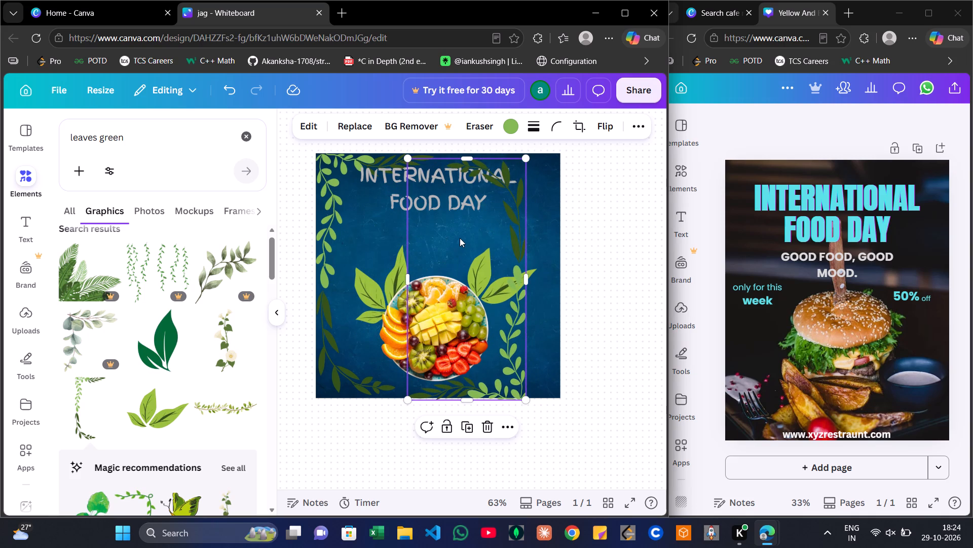
{"action": "left_click_drag", "start_coordinate": [460, 238], "coordinate": [494, 231]}
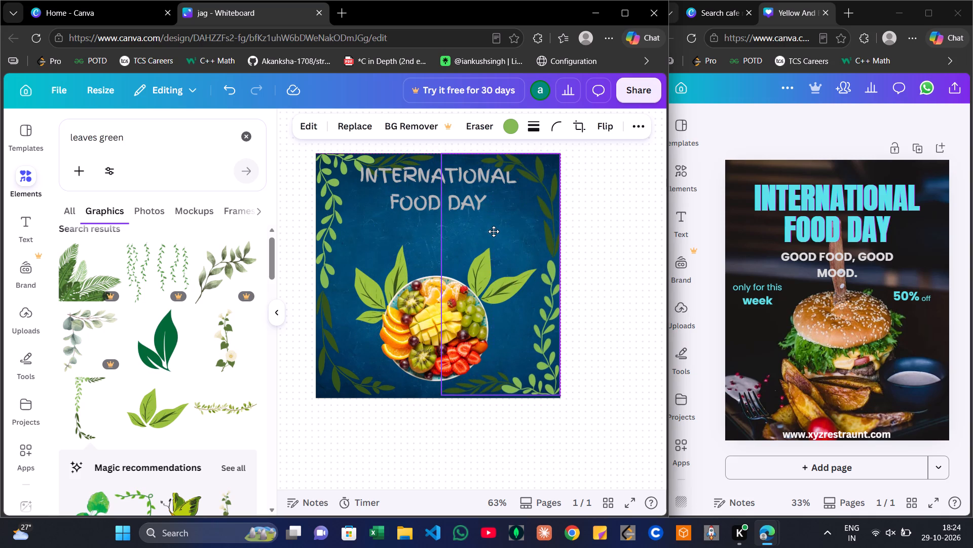
{"action": "left_click_drag", "start_coordinate": [494, 231], "coordinate": [494, 231]}
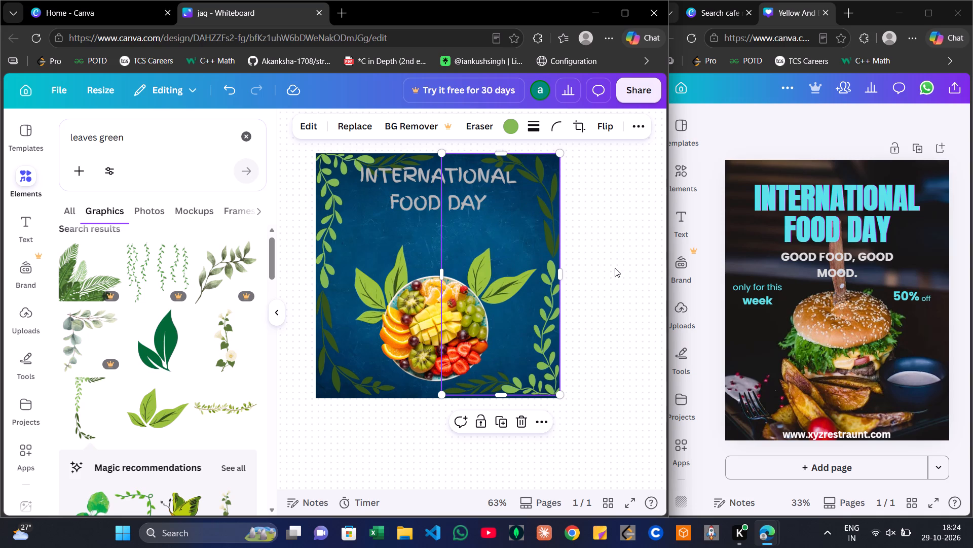
{"action": "left_click", "coordinate": [618, 268]}
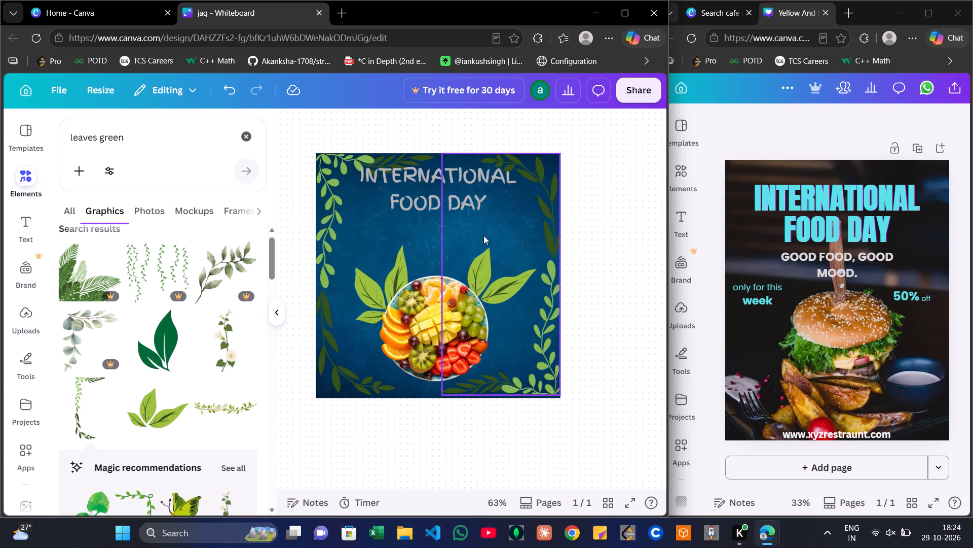
Move the INTERNATIONAL FOOD DAY heading down, keeping it centred on the poster and clear of the top vines.
{"action": "left_click", "coordinate": [402, 191]}
{"action": "left_click_drag", "start_coordinate": [402, 191], "coordinate": [401, 209]}
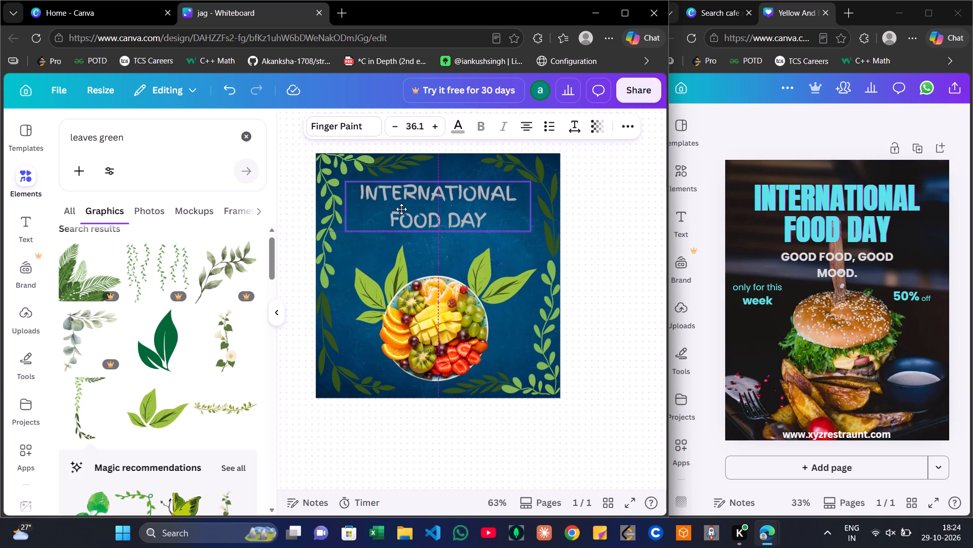
{"action": "left_click_drag", "start_coordinate": [401, 209], "coordinate": [401, 208]}
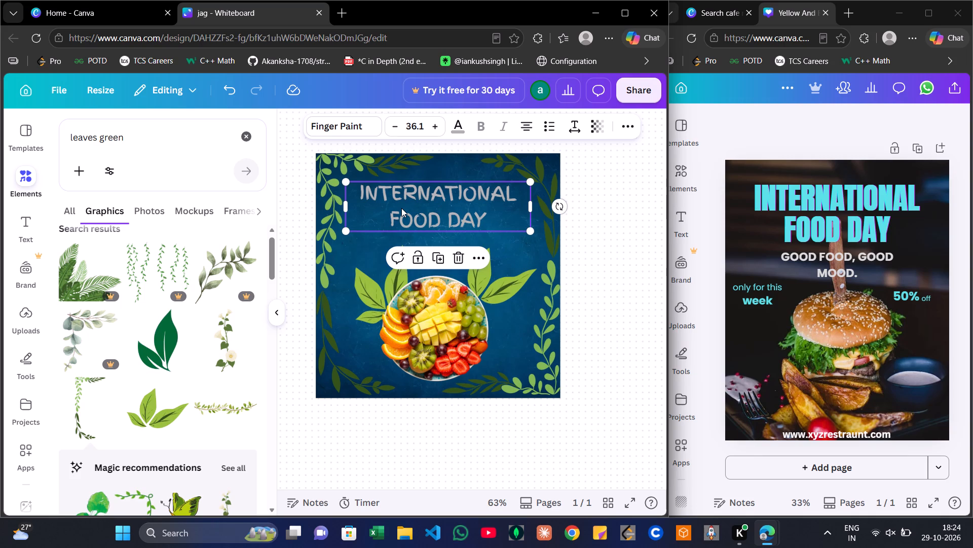
{"action": "left_click", "coordinate": [585, 358]}
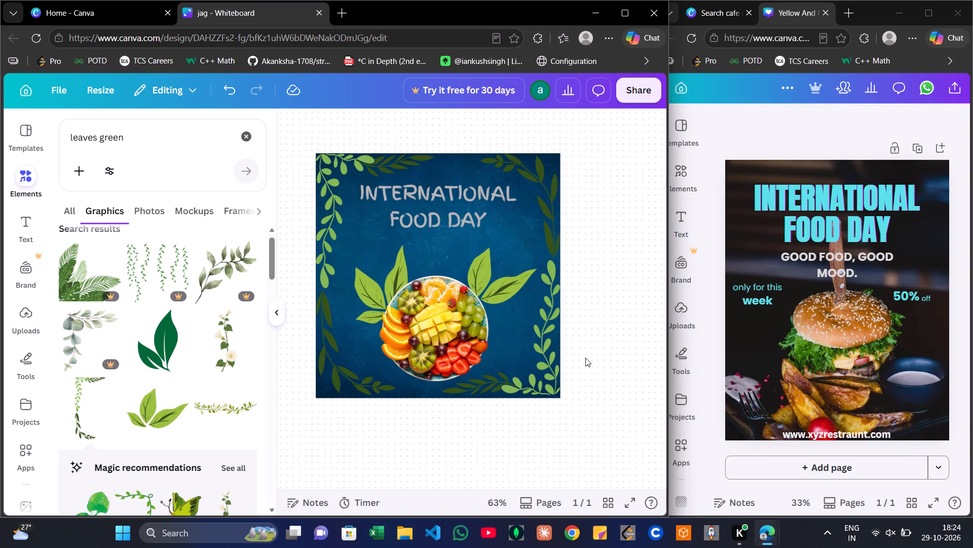
Add a circle shape below the poster, align it with the poster's left edge and enlarge it to about 709 × 709.
{"action": "scroll", "coordinate": [585, 358], "scroll_direction": "down", "scroll_amount": 1}
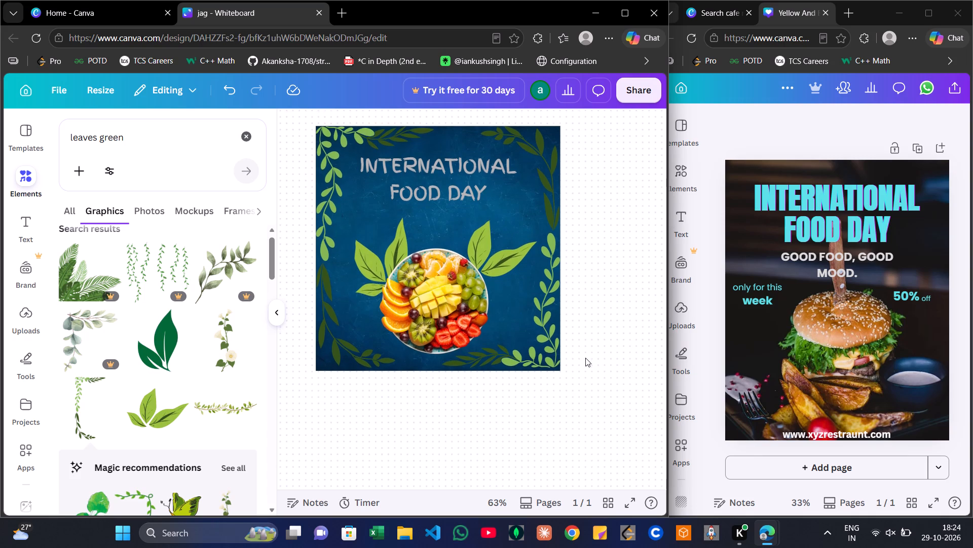
{"action": "scroll", "coordinate": [585, 358], "scroll_direction": "down", "scroll_amount": 5}
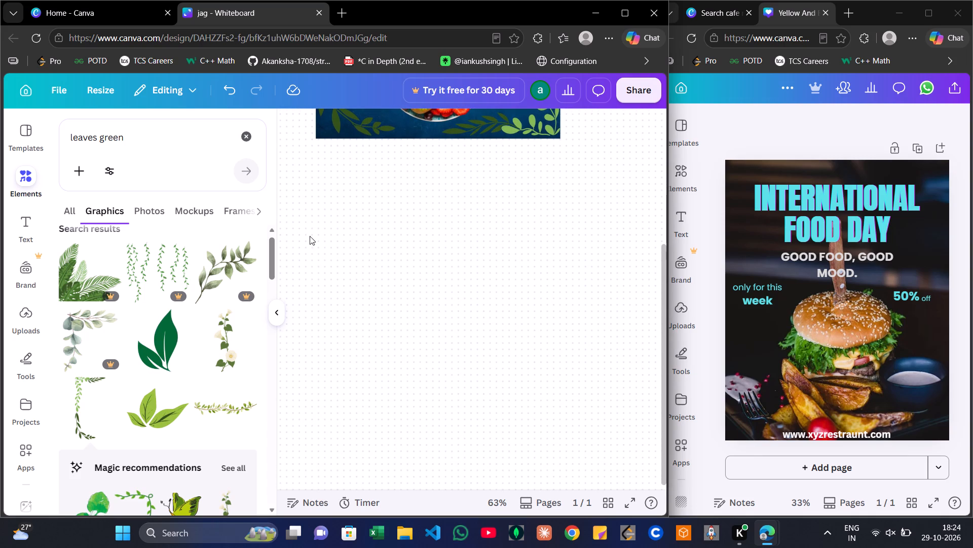
{"action": "left_click", "coordinate": [247, 133]}
{"action": "type", "text": "circle"}
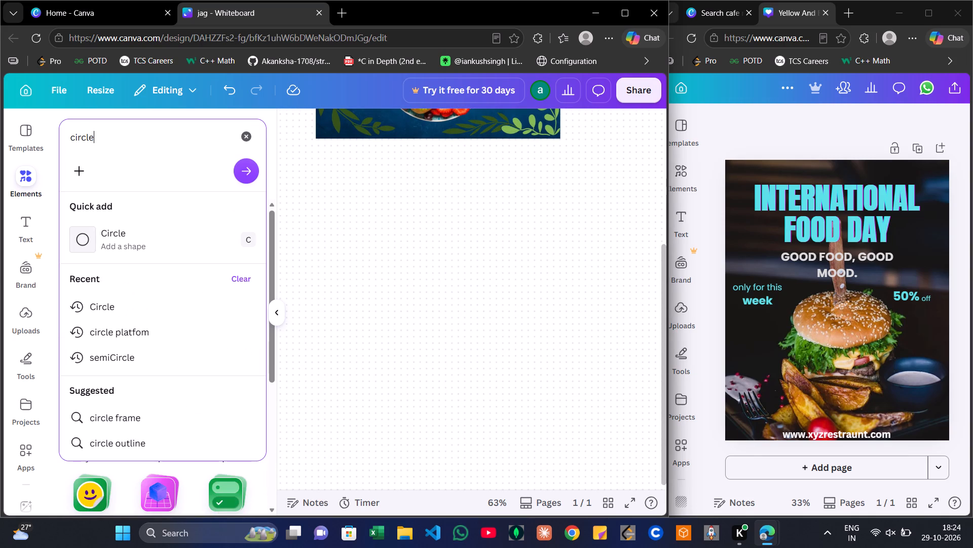
{"action": "left_click", "coordinate": [98, 254]}
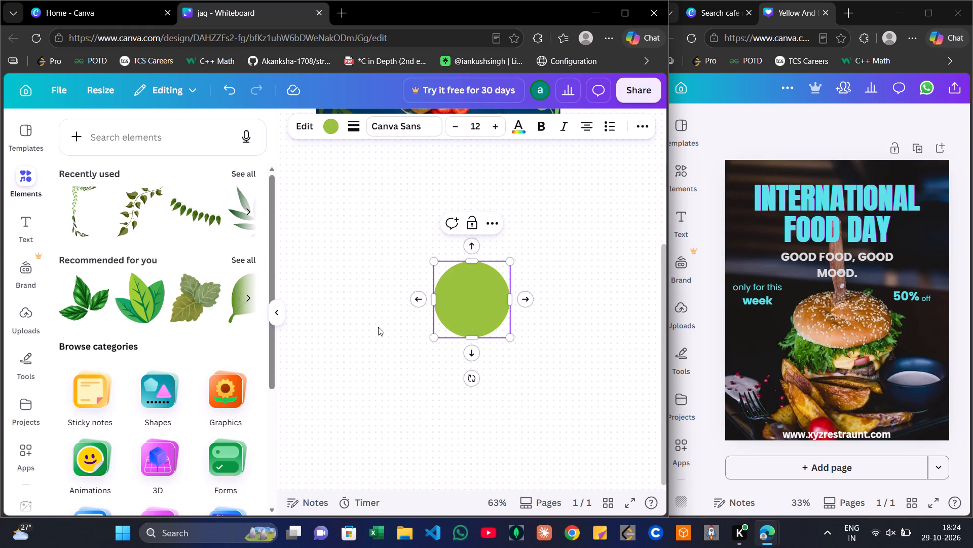
{"action": "left_click_drag", "start_coordinate": [438, 335], "coordinate": [411, 358]}
{"action": "left_click_drag", "start_coordinate": [411, 358], "coordinate": [310, 421]}
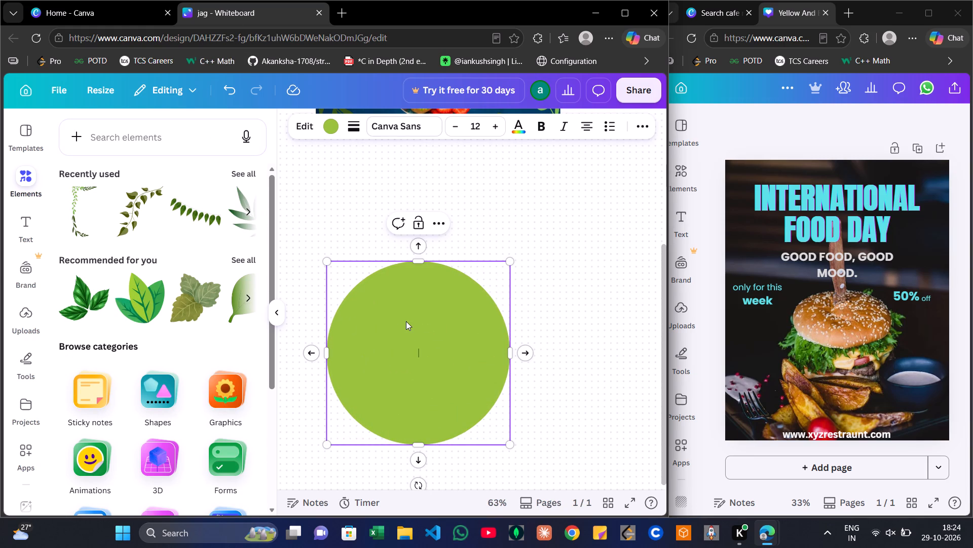
{"action": "left_click_drag", "start_coordinate": [402, 323], "coordinate": [426, 247]}
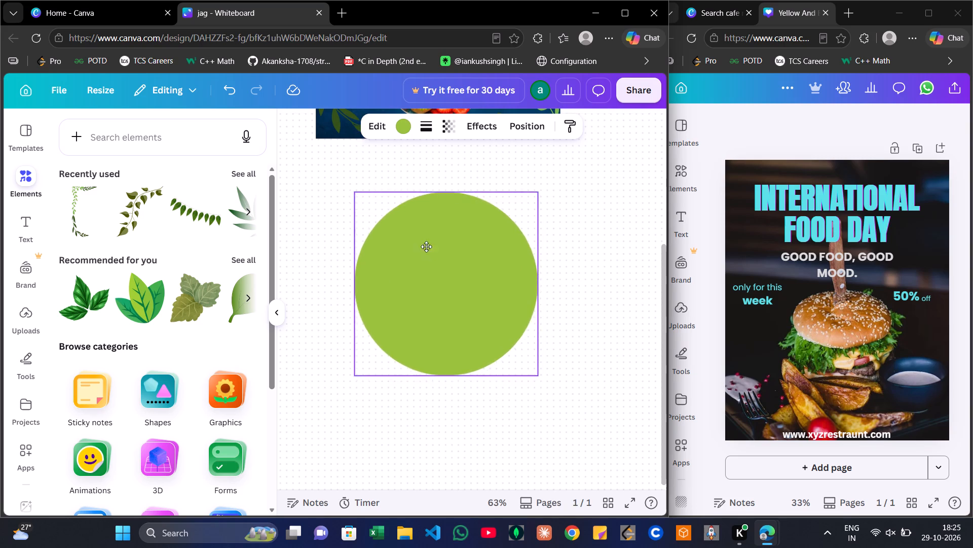
{"action": "left_click_drag", "start_coordinate": [426, 247], "coordinate": [392, 216]}
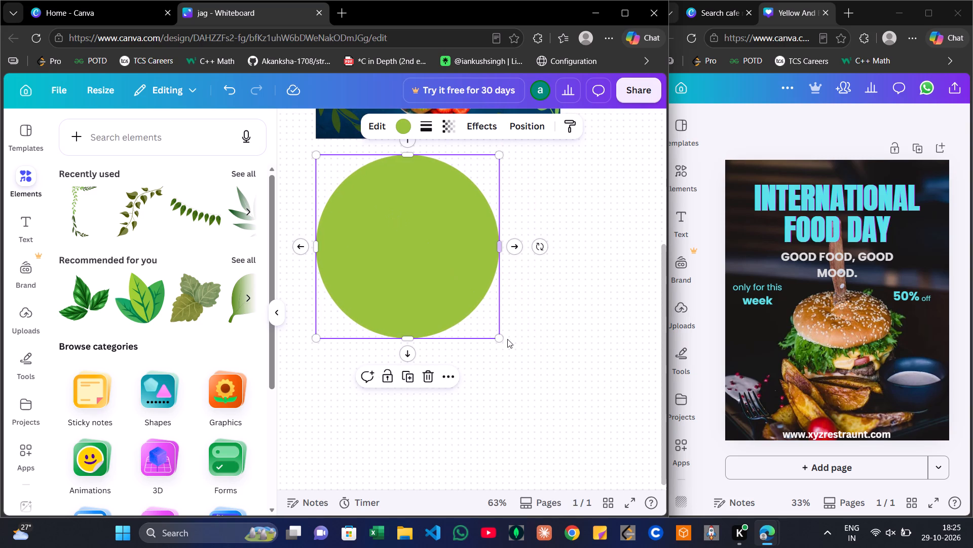
{"action": "left_click_drag", "start_coordinate": [502, 338], "coordinate": [594, 394]}
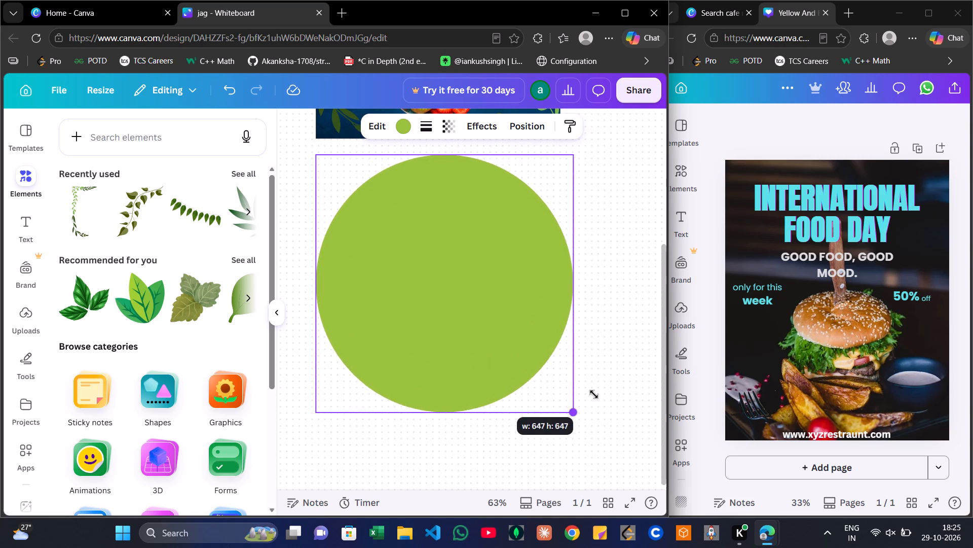
{"action": "left_click_drag", "start_coordinate": [594, 394], "coordinate": [617, 418]}
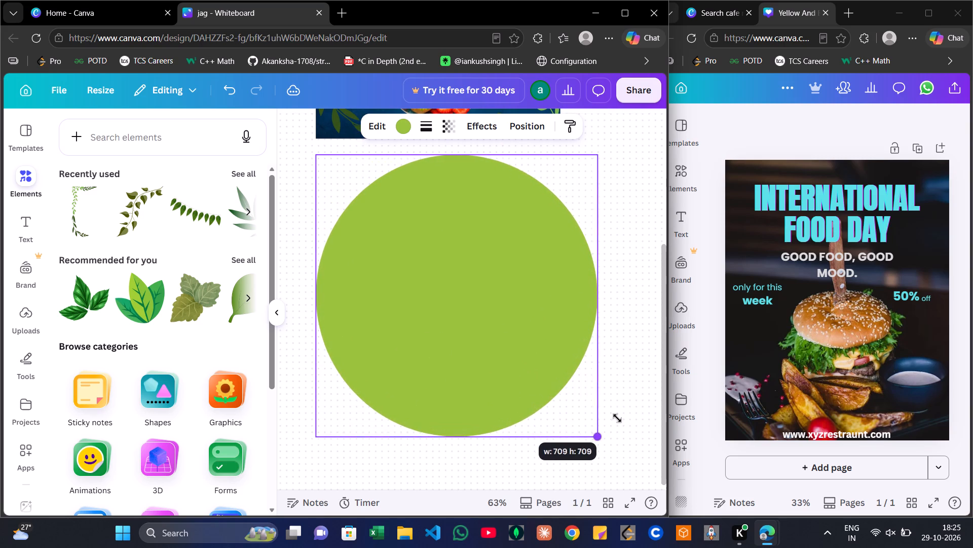
{"action": "left_click_drag", "start_coordinate": [617, 418], "coordinate": [617, 417]}
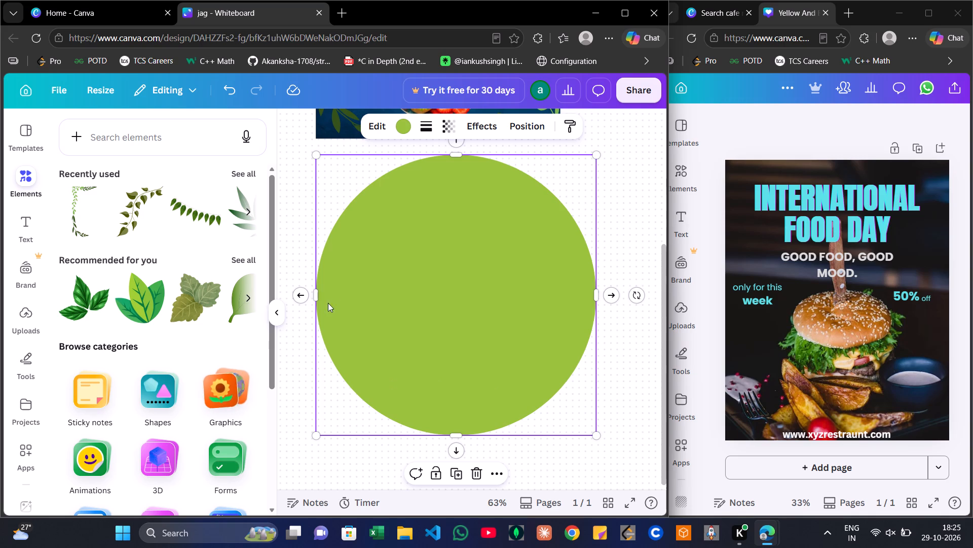
Fill the large circle with the grey already used in the design.
{"action": "left_click", "coordinate": [404, 128]}
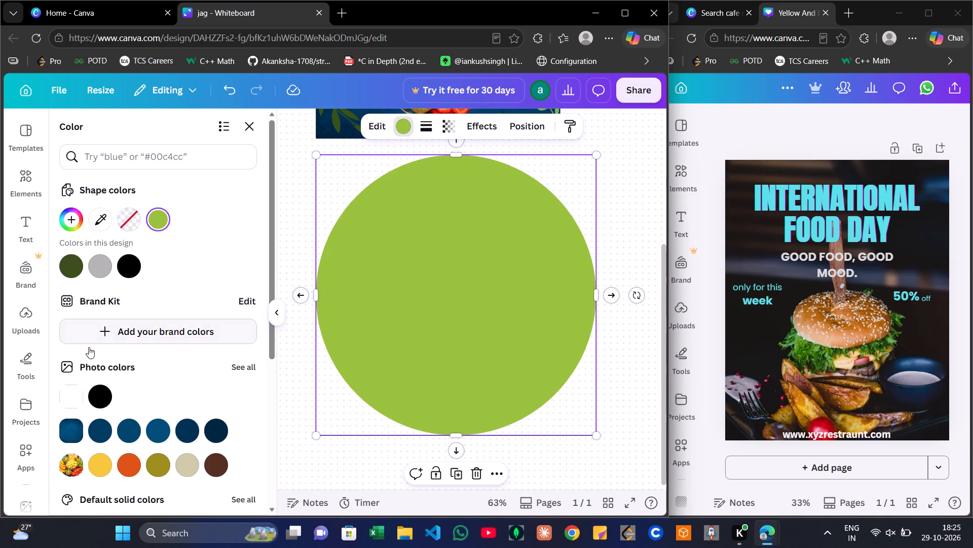
{"action": "left_click", "coordinate": [79, 395]}
{"action": "left_click", "coordinate": [103, 394]}
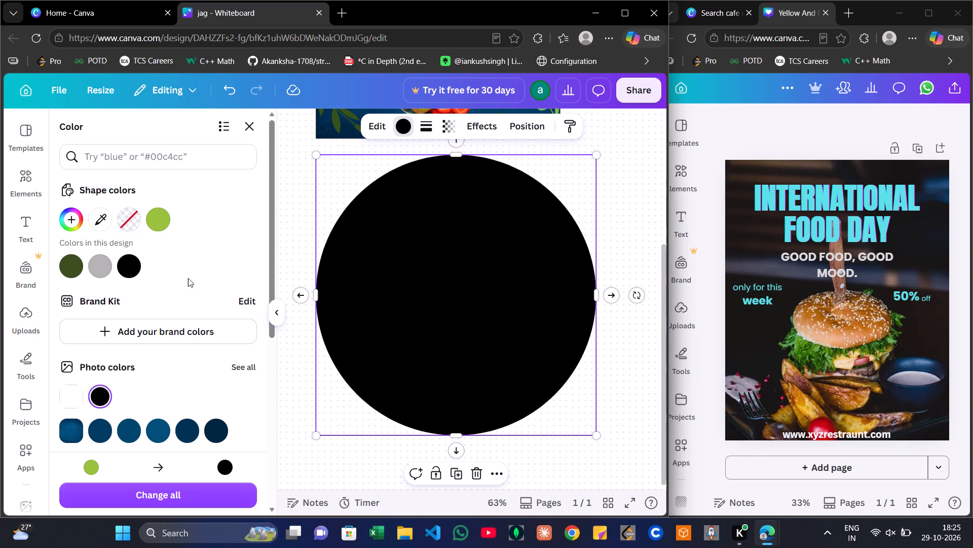
{"action": "left_click", "coordinate": [94, 277]}
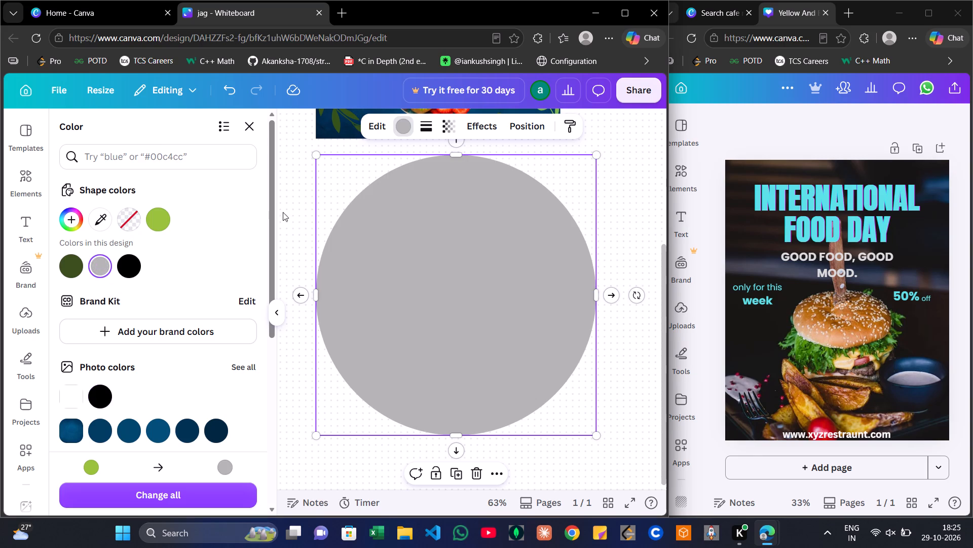
{"action": "left_click", "coordinate": [331, 191]}
{"action": "left_click", "coordinate": [290, 196]}
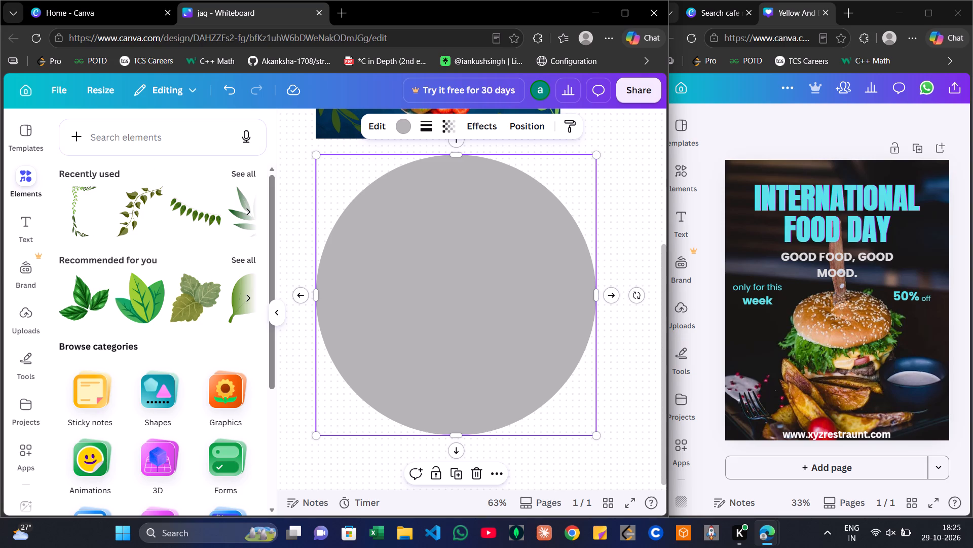
Add the recently used illustration of the woman in a pink top and purple headscarf, placing it in the circle's upper middle.
{"action": "left_click", "coordinate": [149, 148]}
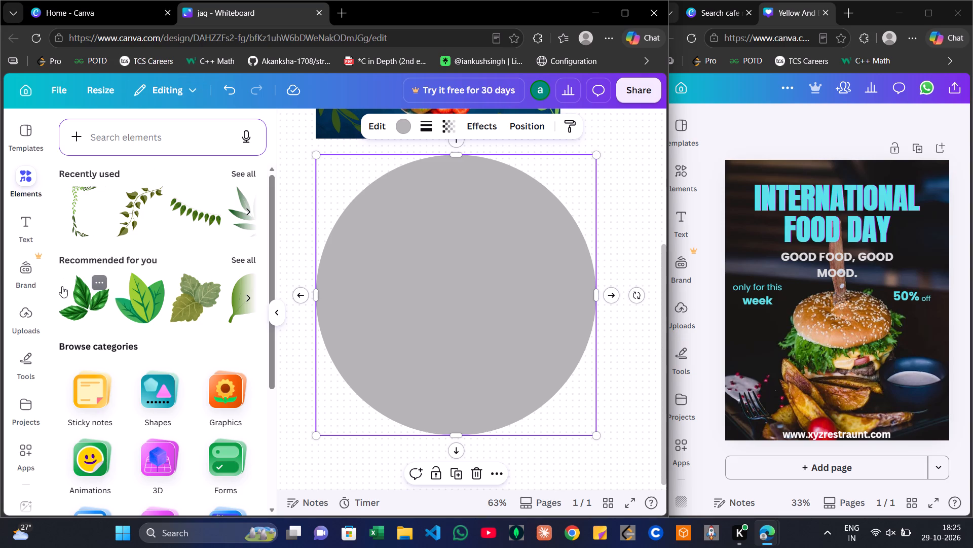
{"action": "scroll", "coordinate": [129, 397], "scroll_direction": "down", "scroll_amount": 1}
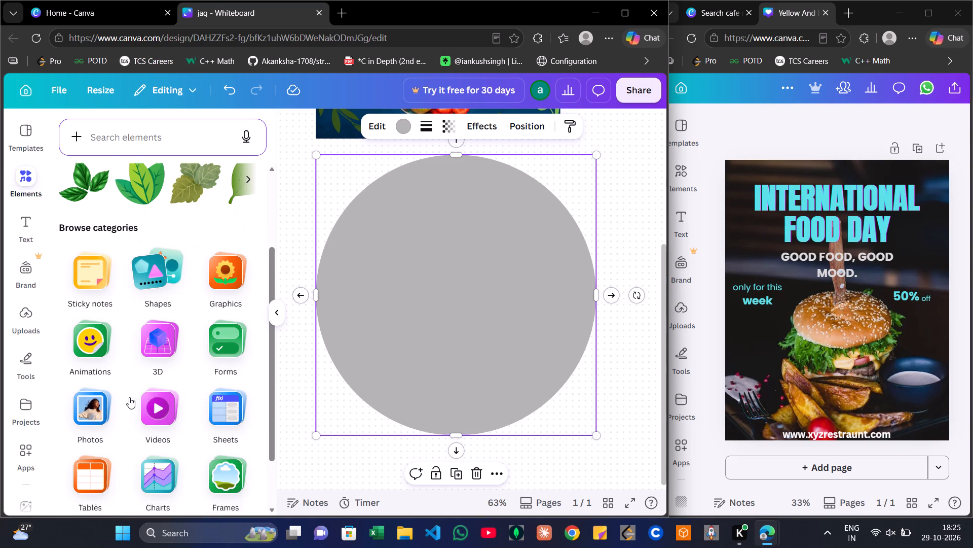
{"action": "scroll", "coordinate": [129, 397], "scroll_direction": "down", "scroll_amount": 6}
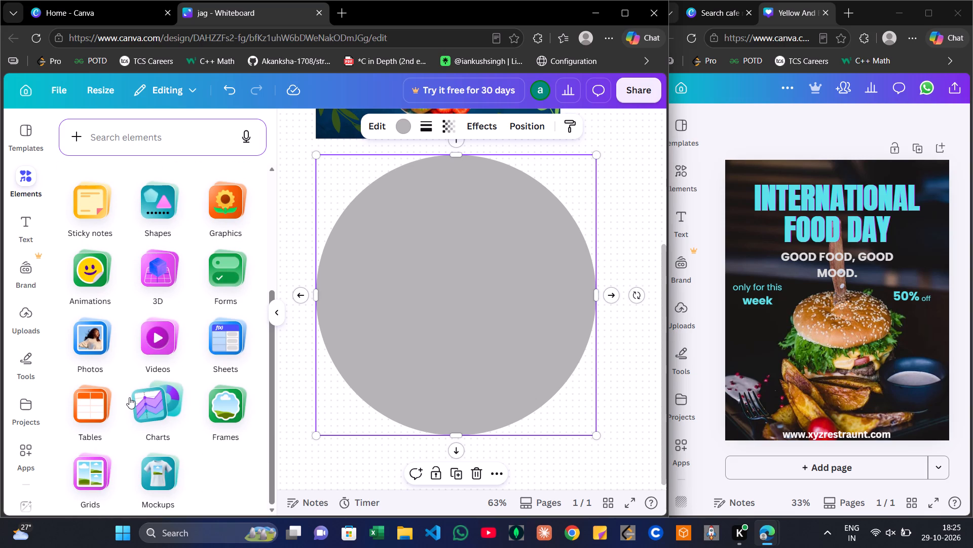
{"action": "scroll", "coordinate": [122, 321], "scroll_direction": "up", "scroll_amount": 6}
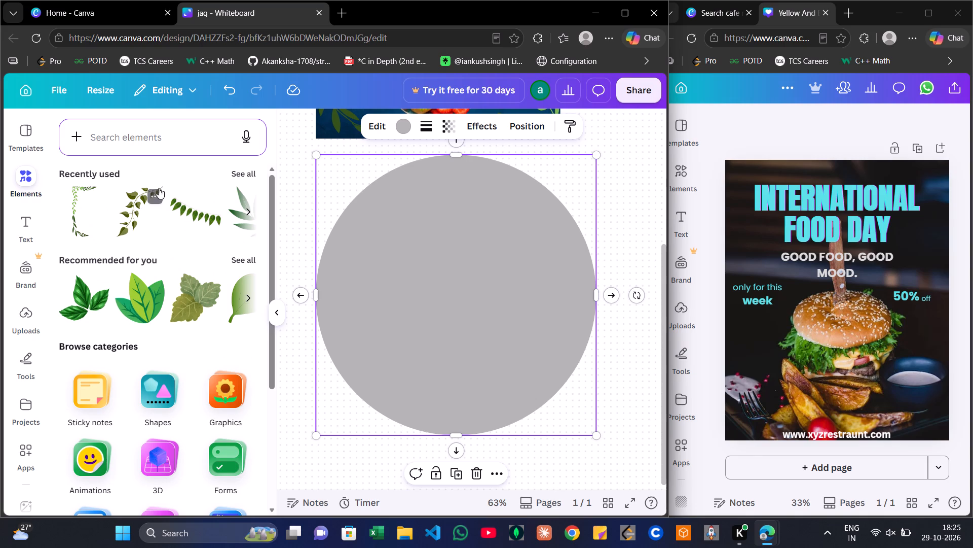
{"action": "left_click", "coordinate": [243, 174]}
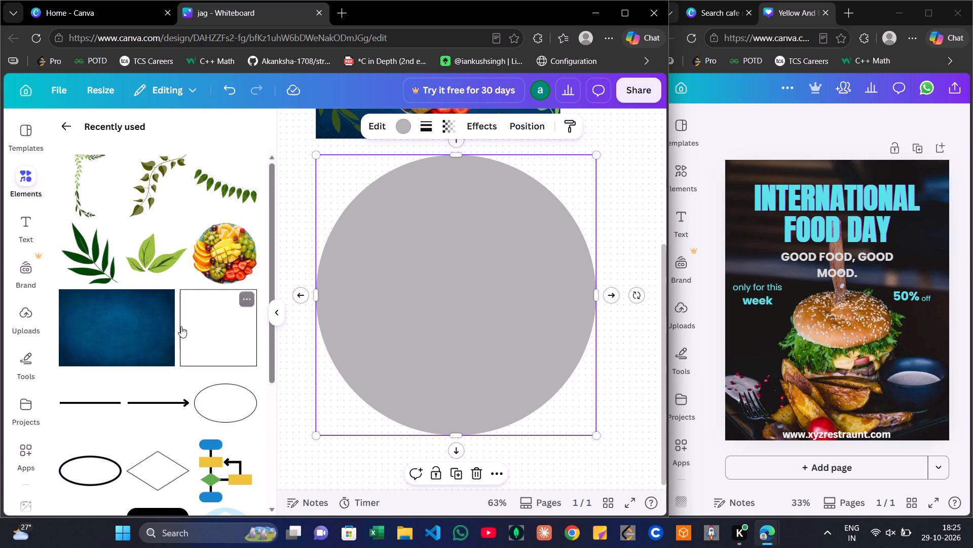
{"action": "scroll", "coordinate": [161, 365], "scroll_direction": "down", "scroll_amount": 4}
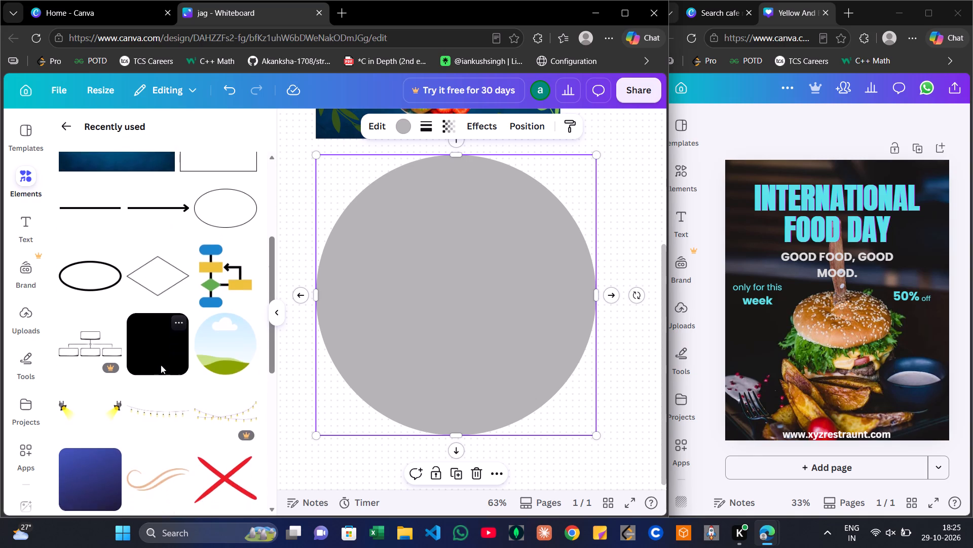
{"action": "scroll", "coordinate": [161, 365], "scroll_direction": "down", "scroll_amount": 3}
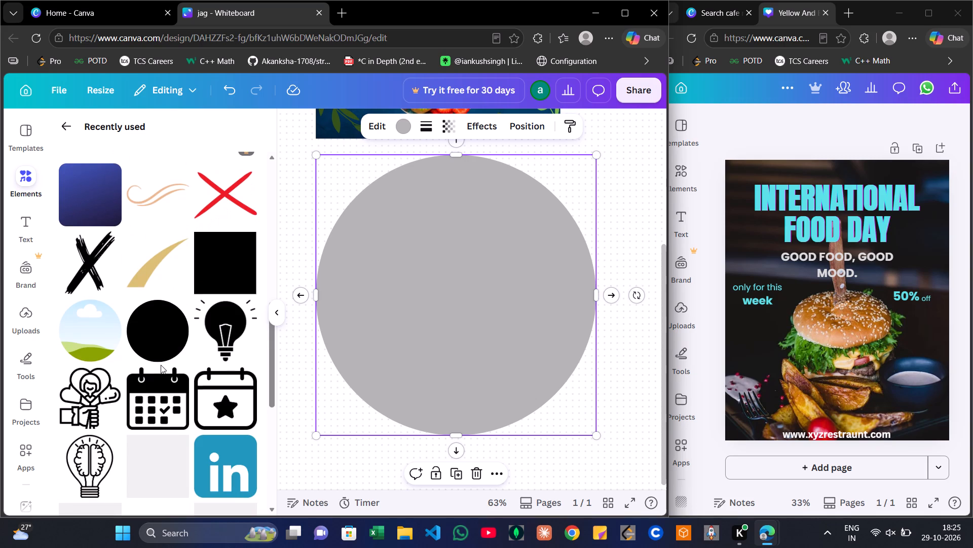
{"action": "left_click", "coordinate": [81, 222]}
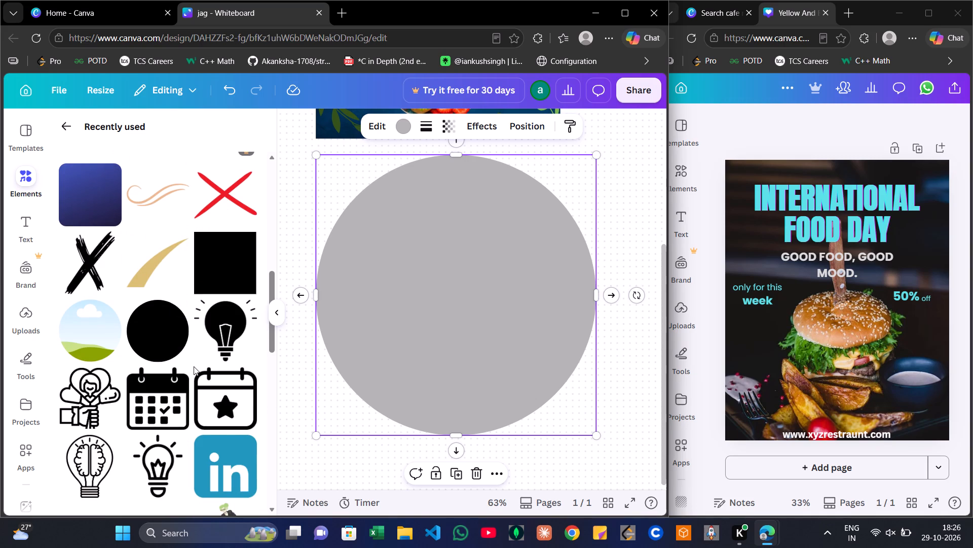
{"action": "scroll", "coordinate": [194, 366], "scroll_direction": "down", "scroll_amount": 3}
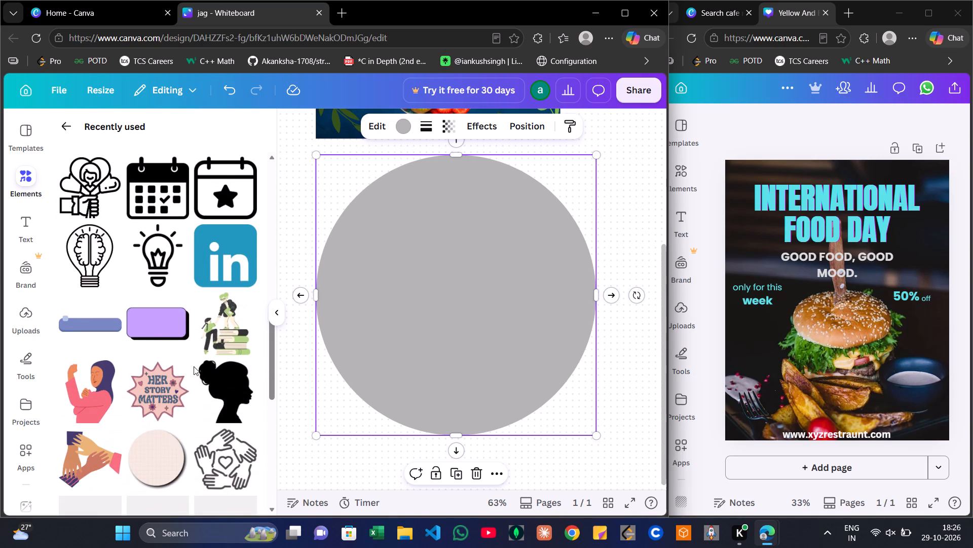
{"action": "scroll", "coordinate": [194, 366], "scroll_direction": "down", "scroll_amount": 1}
{"action": "left_click", "coordinate": [90, 314]}
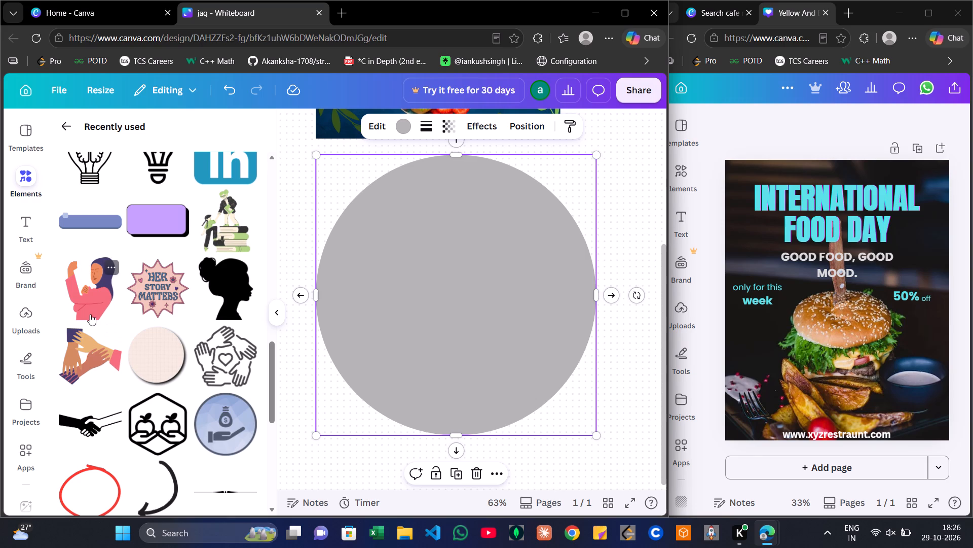
{"action": "left_click_drag", "start_coordinate": [467, 313], "coordinate": [461, 313]}
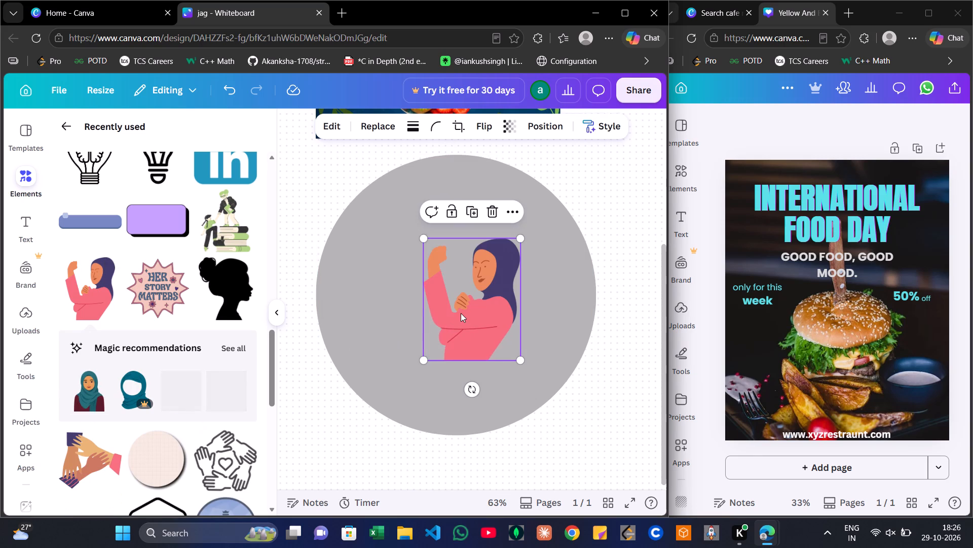
{"action": "left_click_drag", "start_coordinate": [461, 313], "coordinate": [448, 299]}
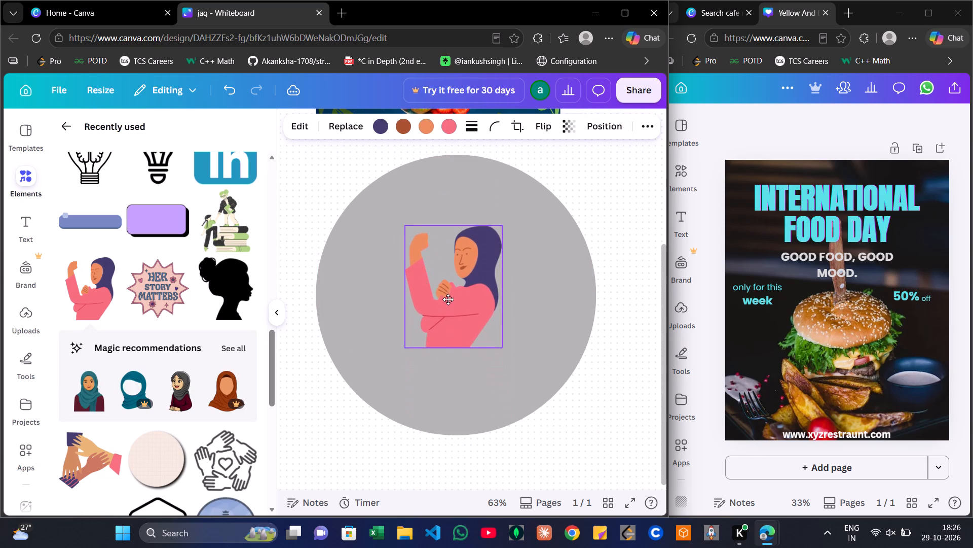
{"action": "left_click_drag", "start_coordinate": [448, 299], "coordinate": [447, 293]}
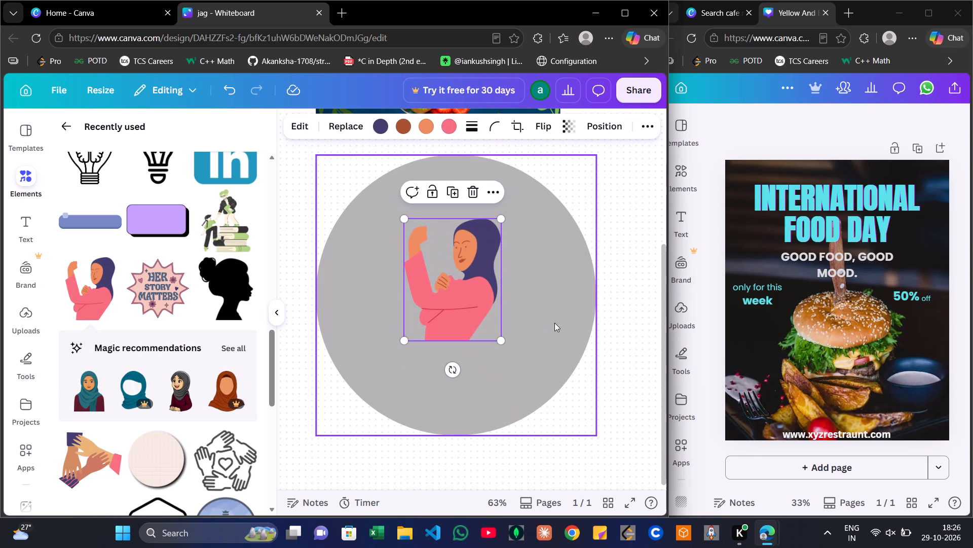
{"action": "left_click", "coordinate": [568, 314]}
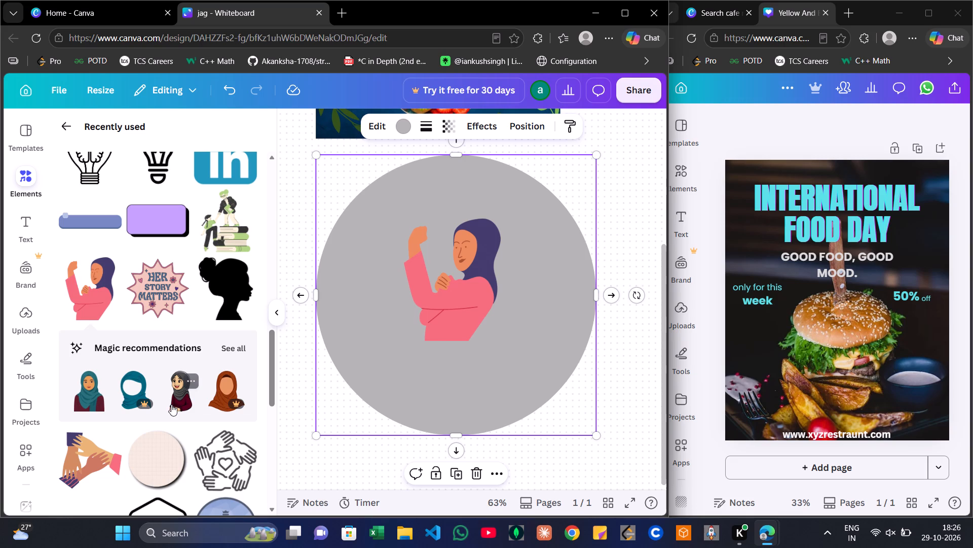
Add the "HER STORY MATTERS" badge graphic and place it in the circle's lower middle, overlapping the woman's lower edge.
{"action": "scroll", "coordinate": [171, 404], "scroll_direction": "down", "scroll_amount": 1}
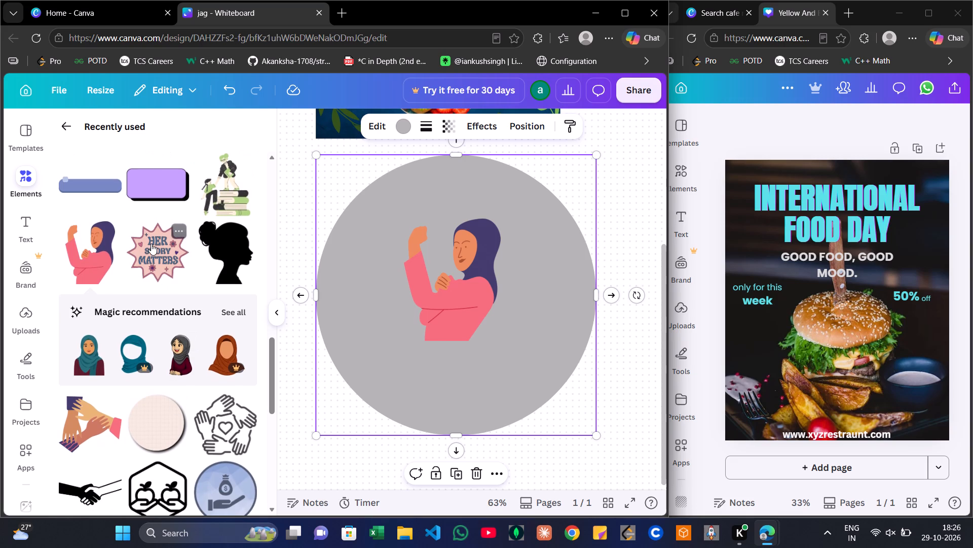
{"action": "left_click", "coordinate": [151, 244]}
{"action": "left_click_drag", "start_coordinate": [474, 297], "coordinate": [458, 366]}
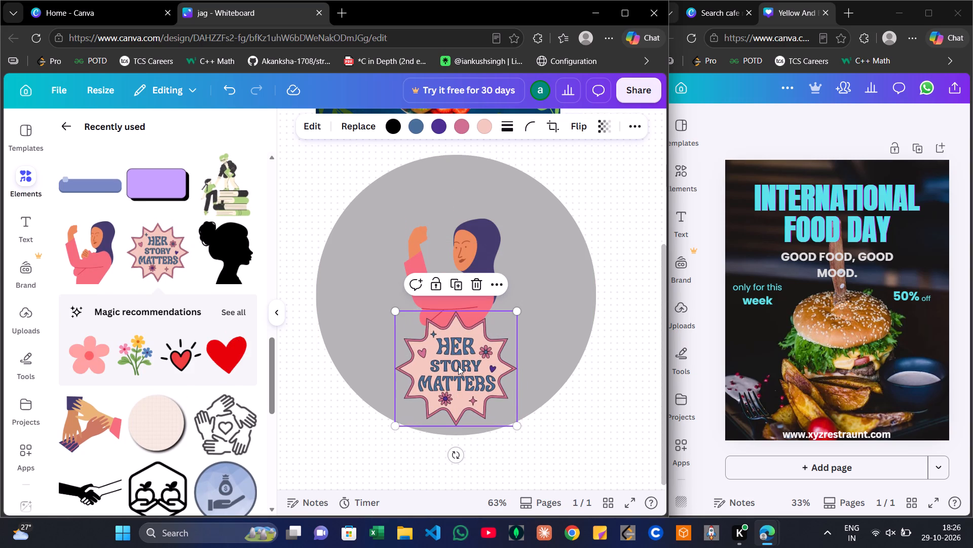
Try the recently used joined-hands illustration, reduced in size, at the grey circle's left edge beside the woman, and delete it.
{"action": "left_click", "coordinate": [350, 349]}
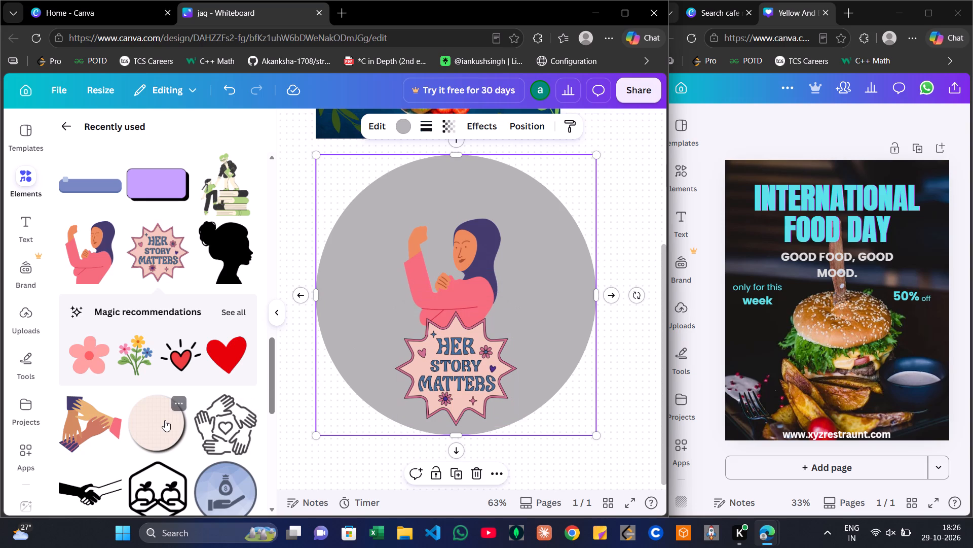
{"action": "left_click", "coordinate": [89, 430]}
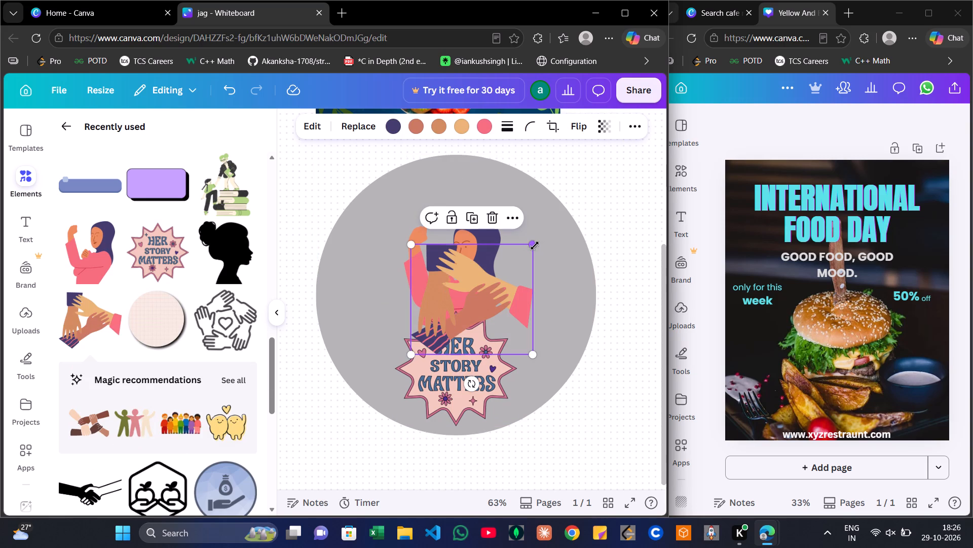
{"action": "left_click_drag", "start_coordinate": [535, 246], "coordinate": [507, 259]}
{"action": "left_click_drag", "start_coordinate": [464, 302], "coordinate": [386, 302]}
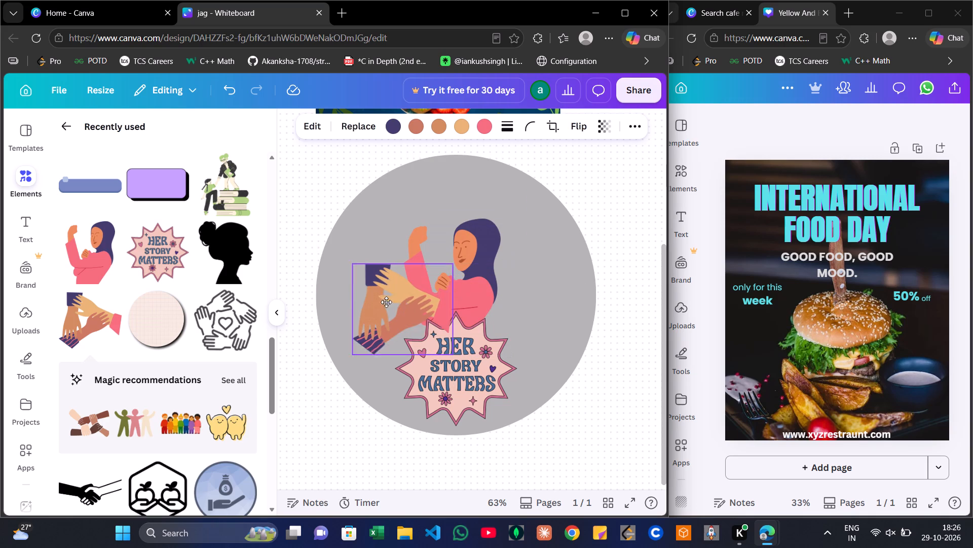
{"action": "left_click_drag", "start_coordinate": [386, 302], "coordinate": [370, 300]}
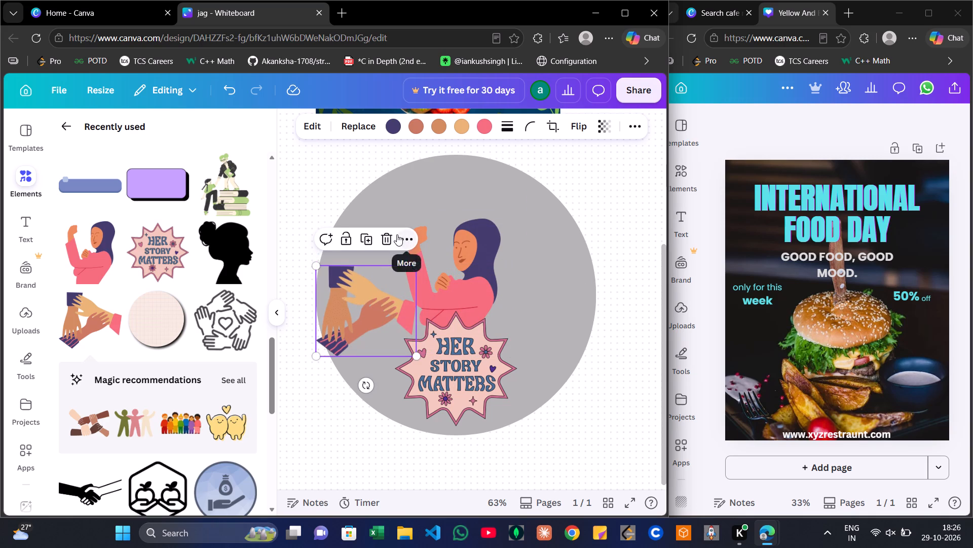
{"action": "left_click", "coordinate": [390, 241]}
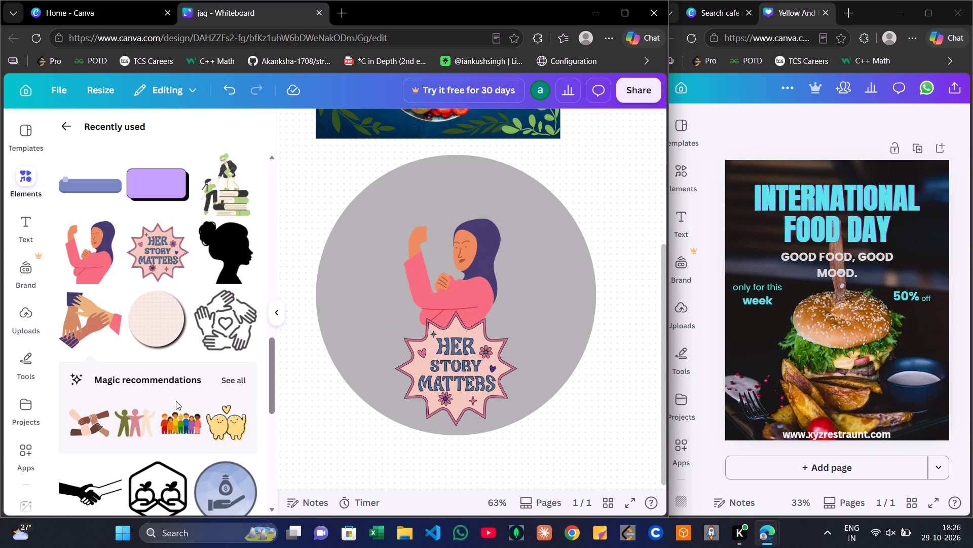
Add the recently used pink chevron arrows graphic, shrink it and place it inside the circle to the left of the woman.
{"action": "scroll", "coordinate": [176, 401], "scroll_direction": "down", "scroll_amount": 4}
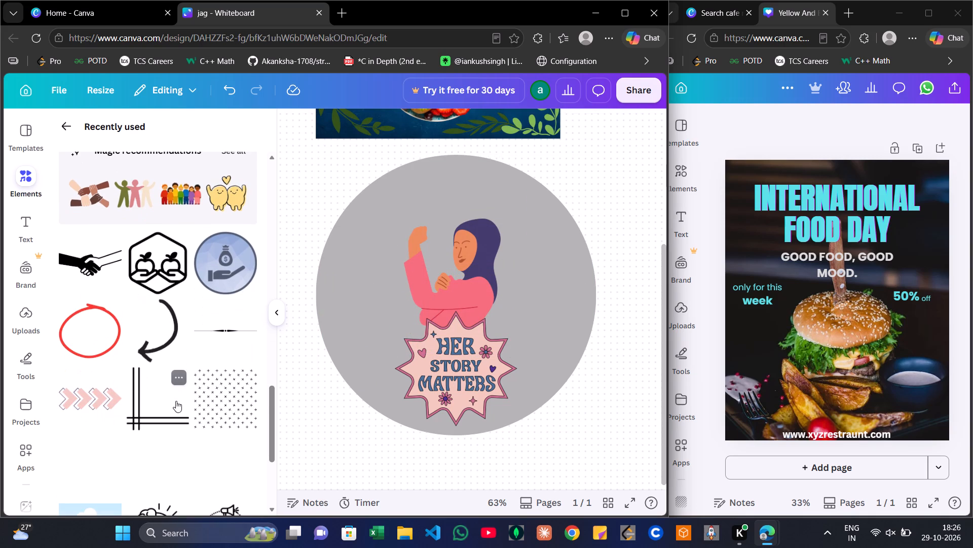
{"action": "scroll", "coordinate": [176, 401], "scroll_direction": "down", "scroll_amount": 2}
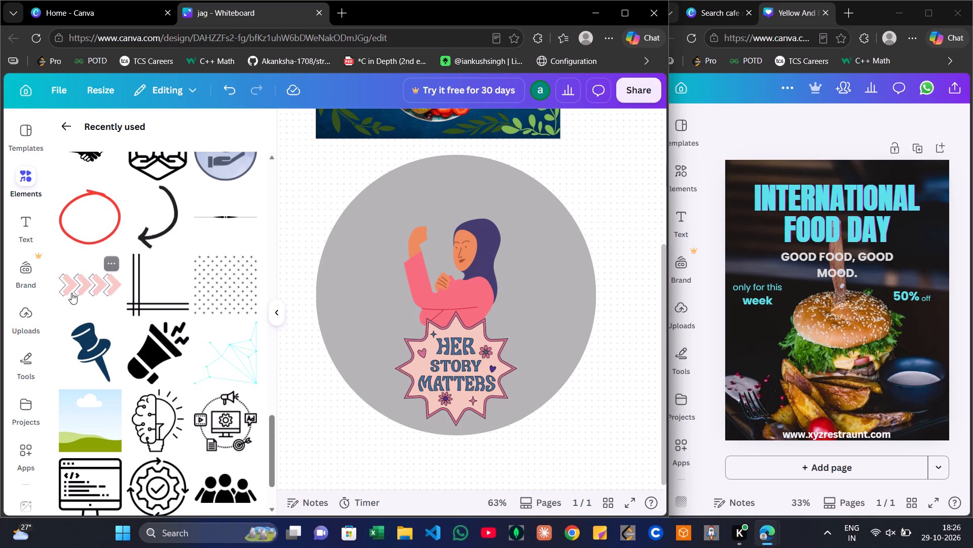
{"action": "left_click", "coordinate": [71, 293]}
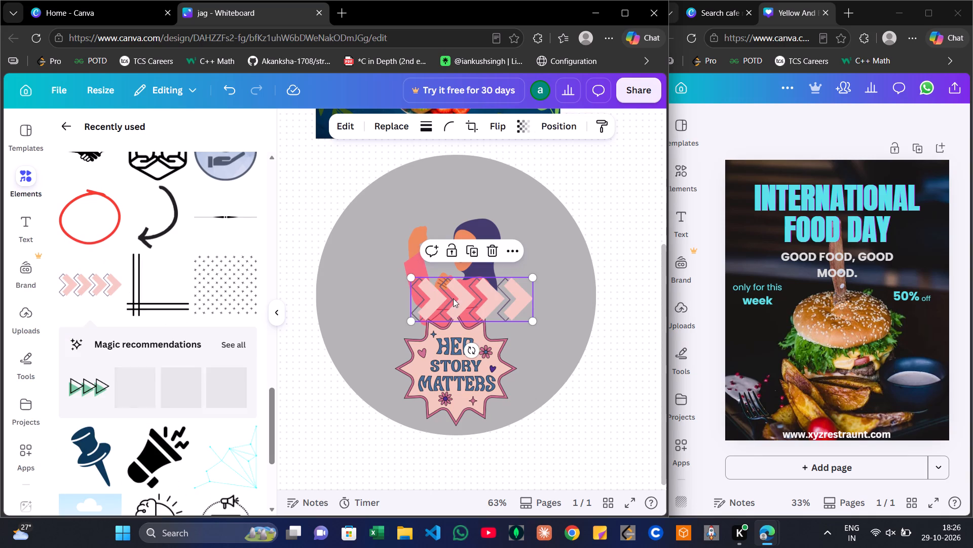
{"action": "left_click_drag", "start_coordinate": [532, 321], "coordinate": [495, 313]}
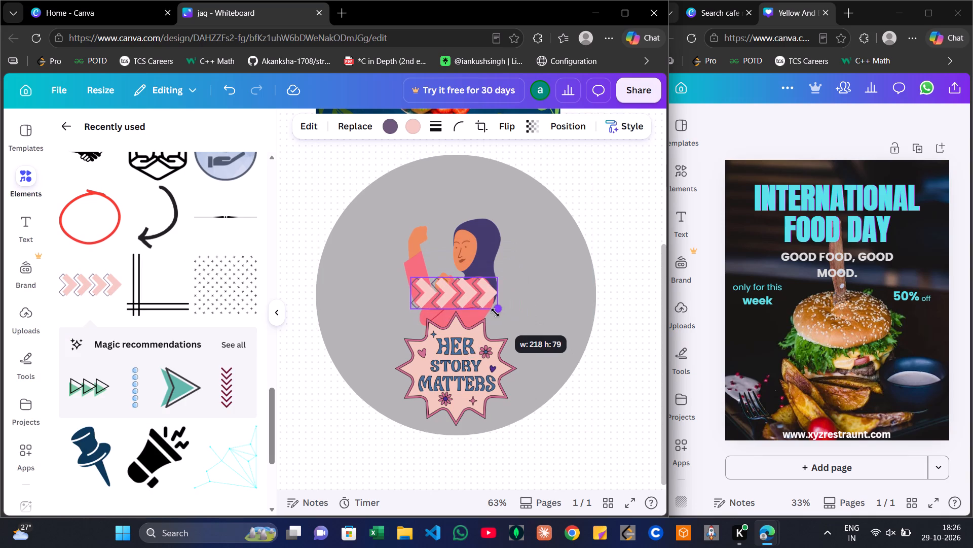
{"action": "left_click_drag", "start_coordinate": [495, 313], "coordinate": [483, 312]}
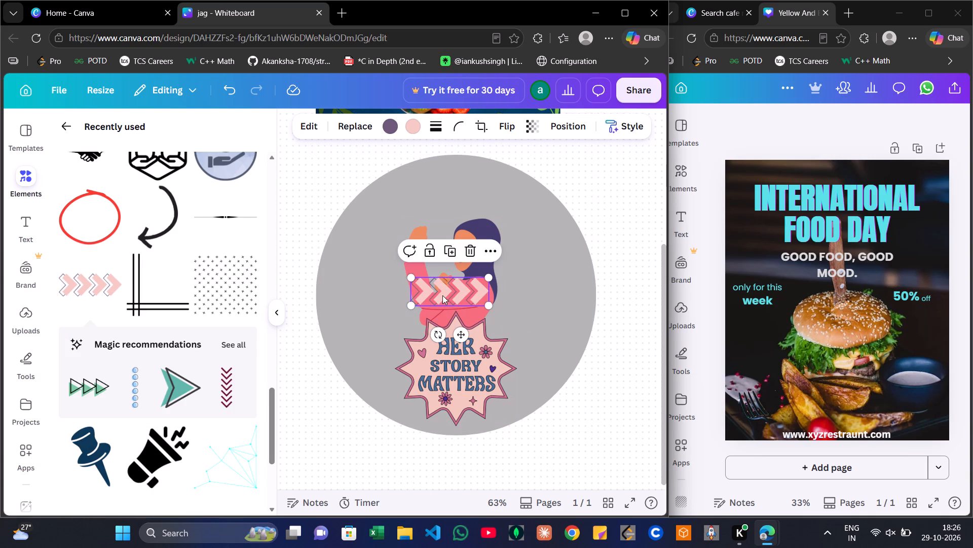
{"action": "left_click_drag", "start_coordinate": [442, 295], "coordinate": [456, 196]}
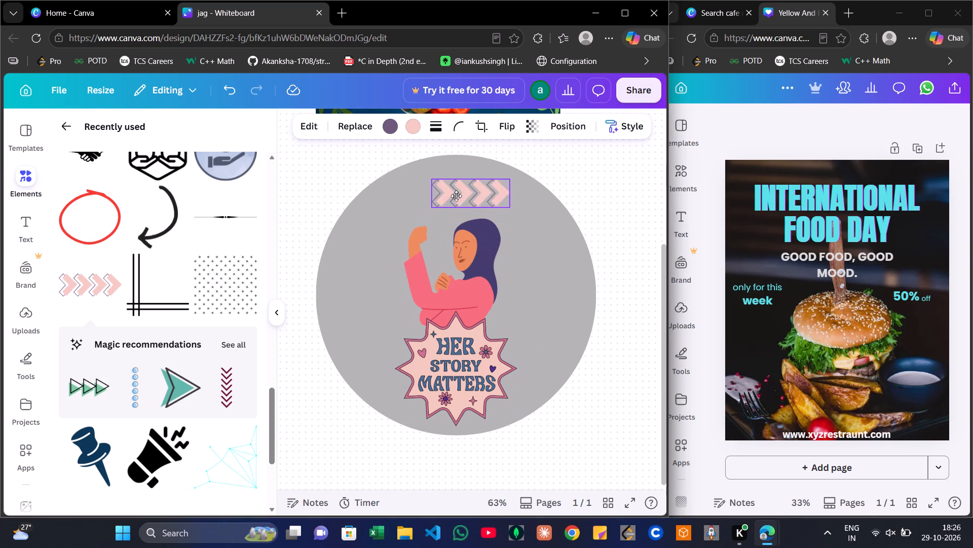
{"action": "left_click_drag", "start_coordinate": [456, 196], "coordinate": [448, 192]}
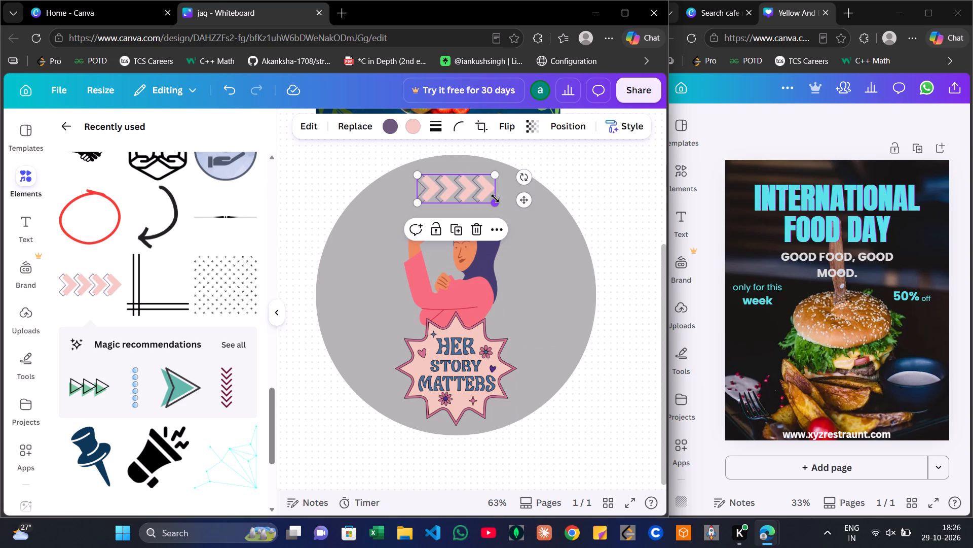
{"action": "left_click_drag", "start_coordinate": [495, 199], "coordinate": [479, 194]}
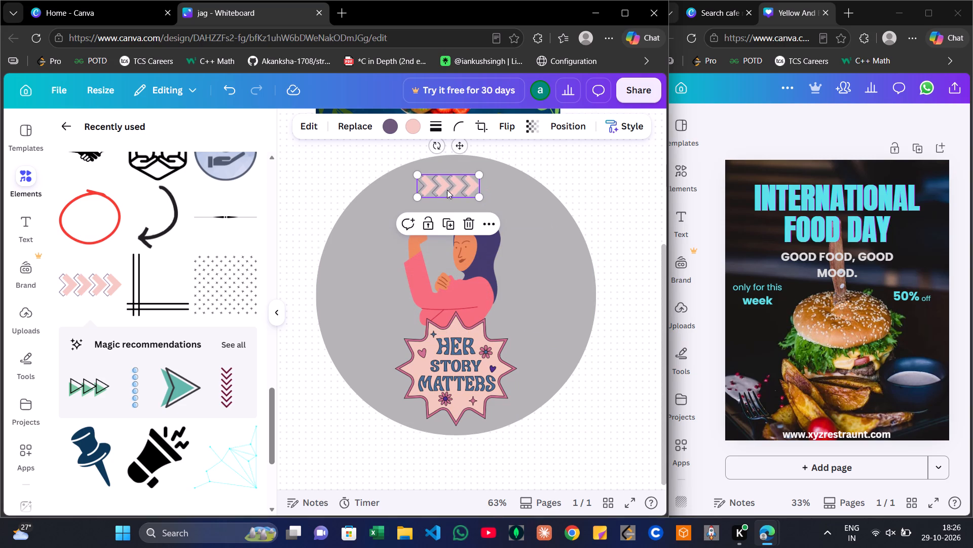
{"action": "left_click_drag", "start_coordinate": [440, 185], "coordinate": [450, 181]}
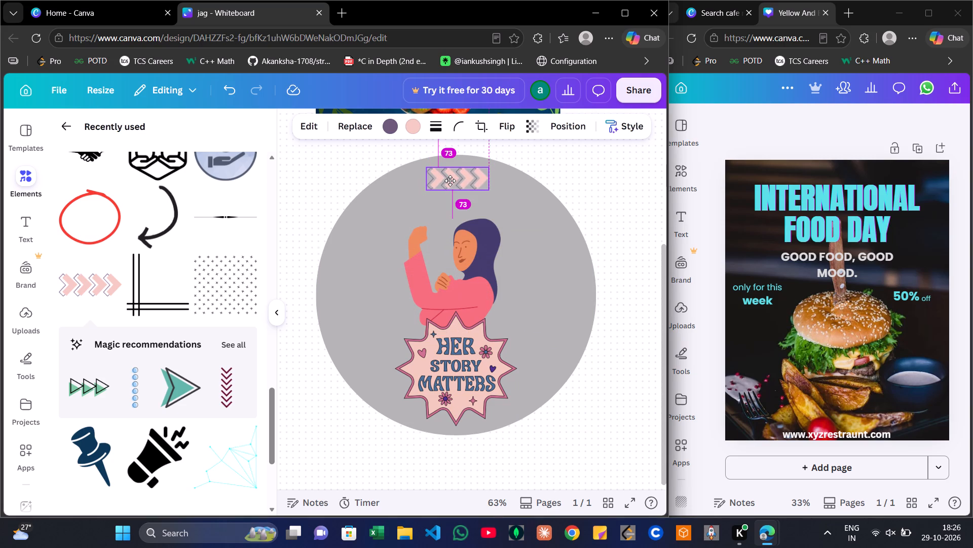
{"action": "left_click_drag", "start_coordinate": [450, 181], "coordinate": [366, 270]}
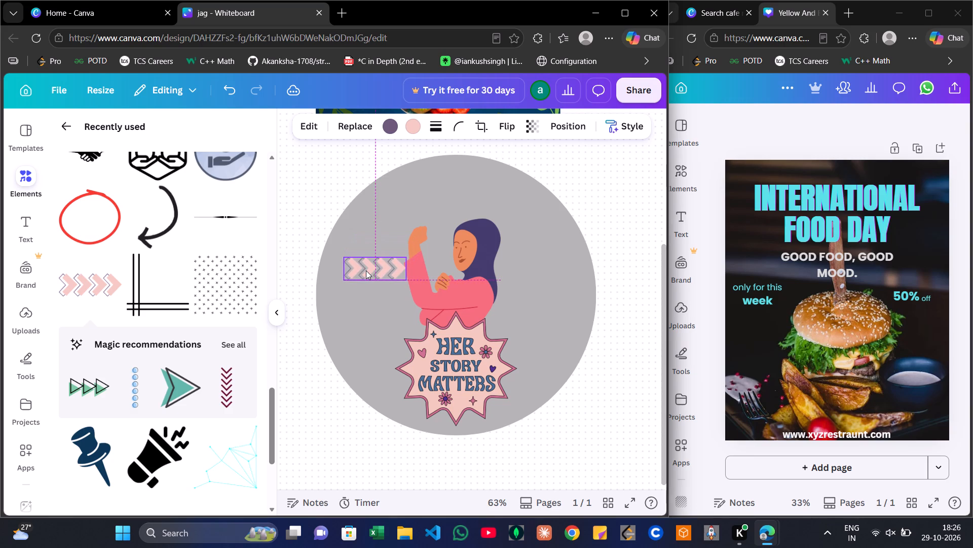
{"action": "left_click_drag", "start_coordinate": [343, 257], "coordinate": [360, 259]}
{"action": "left_click_drag", "start_coordinate": [373, 270], "coordinate": [351, 273]}
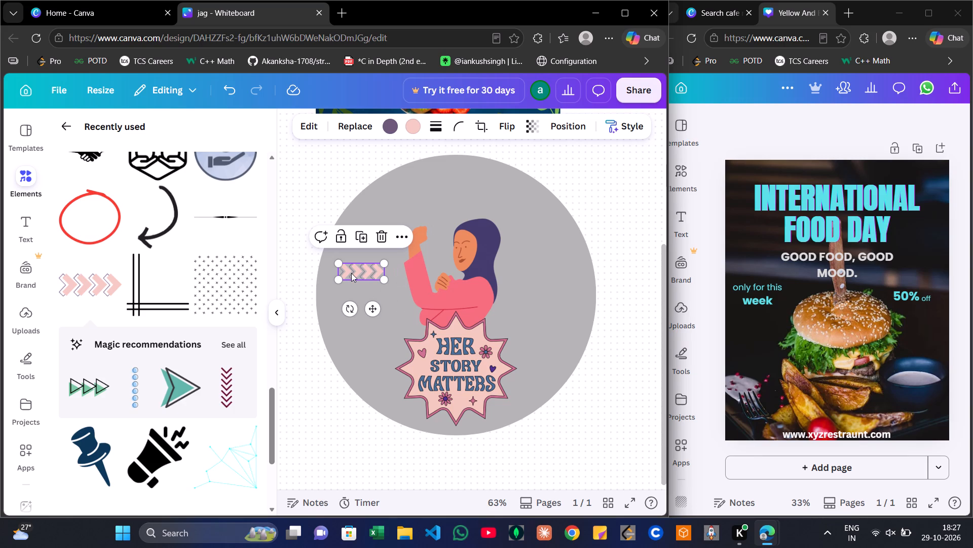
{"action": "double_click", "coordinate": [351, 273]}
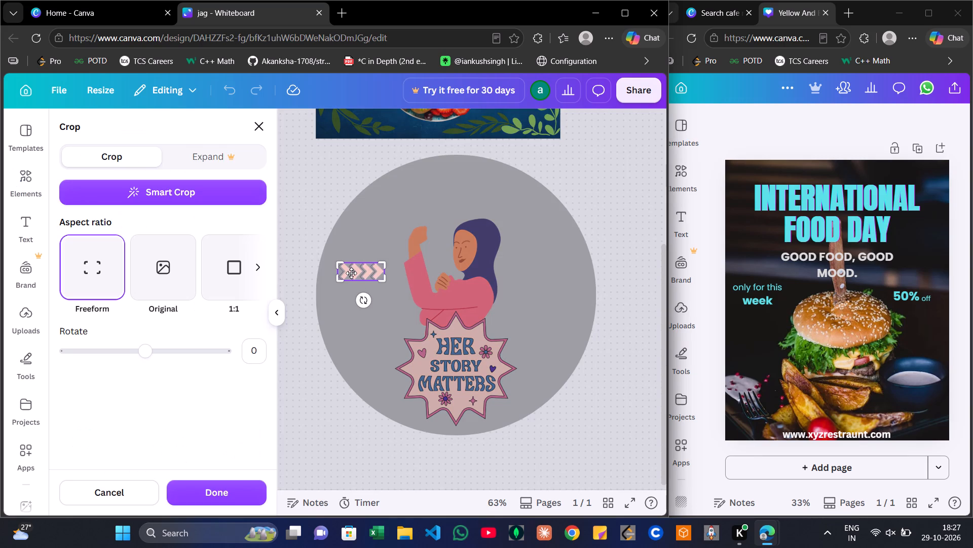
{"action": "left_click", "coordinate": [358, 249]}
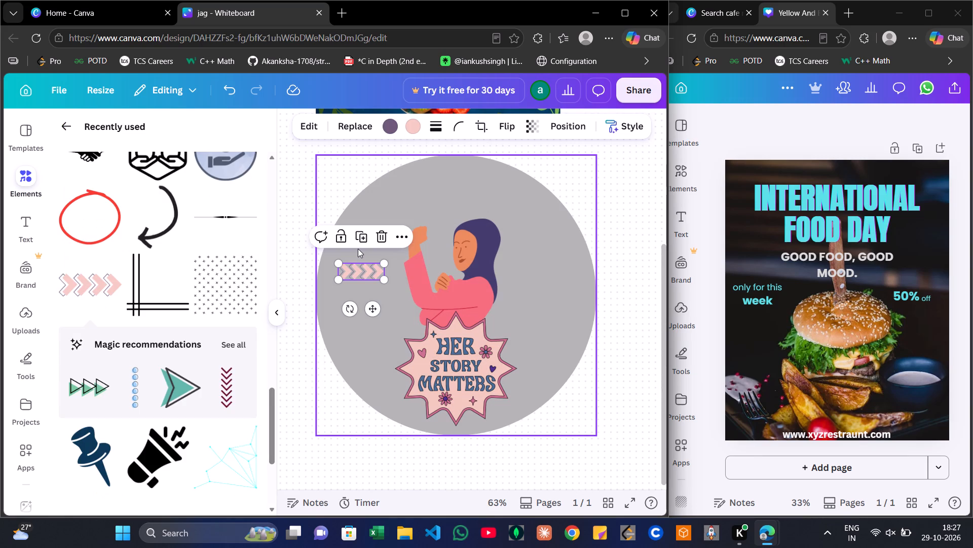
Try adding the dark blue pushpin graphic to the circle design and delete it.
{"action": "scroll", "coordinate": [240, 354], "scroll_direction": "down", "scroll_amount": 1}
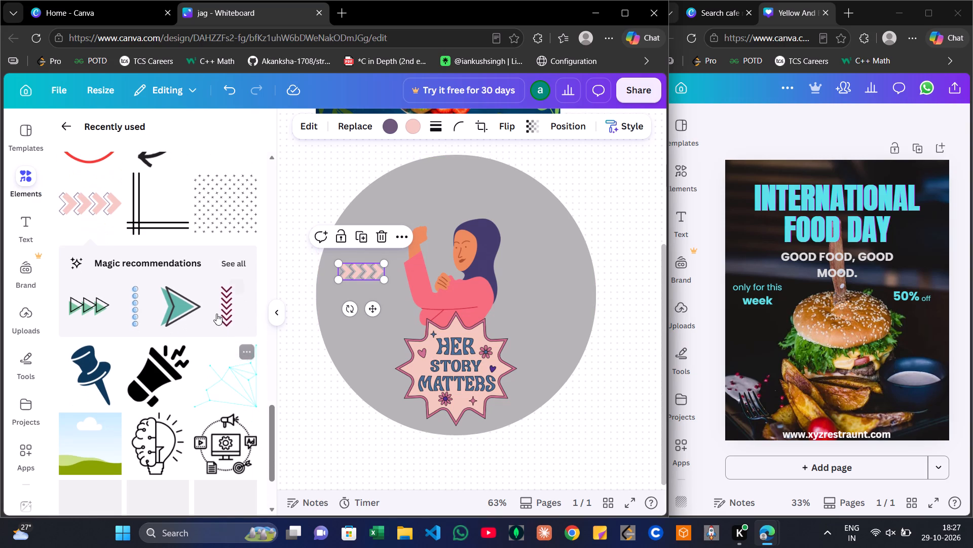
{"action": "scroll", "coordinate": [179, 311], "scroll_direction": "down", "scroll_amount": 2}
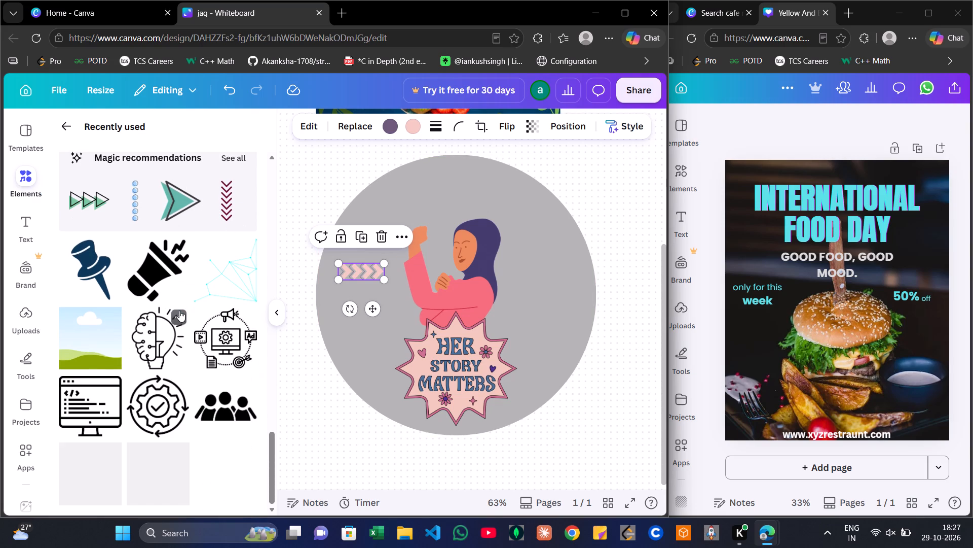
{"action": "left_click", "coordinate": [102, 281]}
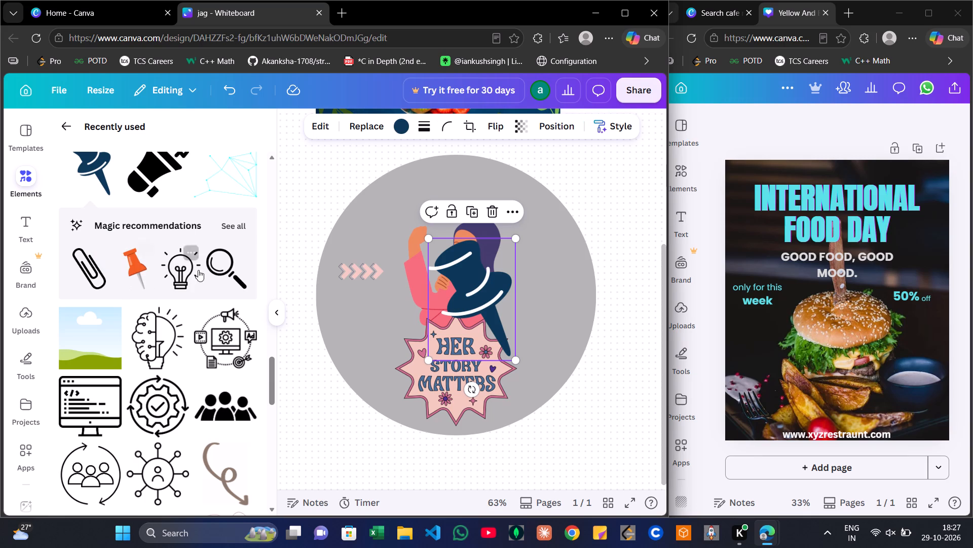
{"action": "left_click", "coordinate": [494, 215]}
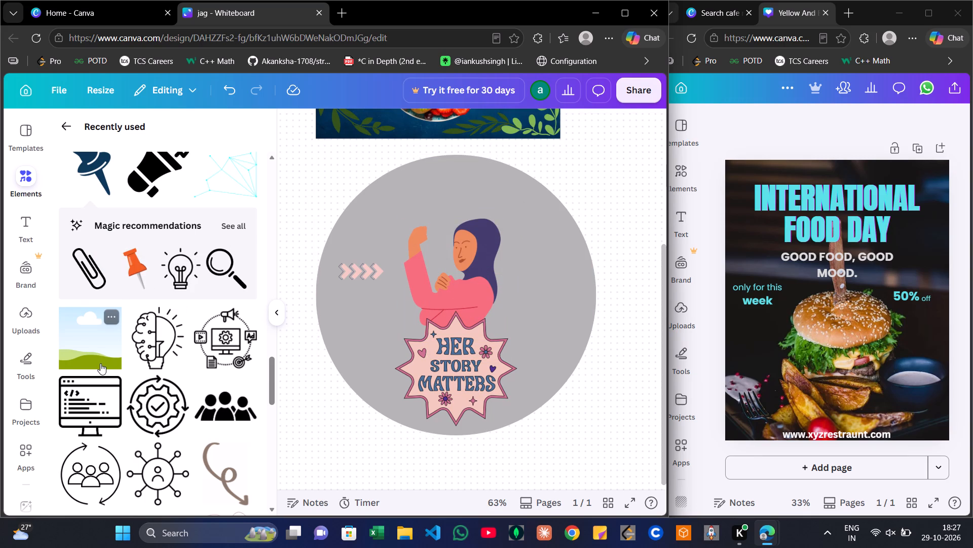
Browse the recently used elements for another graphic to add to the circle design.
{"action": "scroll", "coordinate": [100, 363], "scroll_direction": "down", "scroll_amount": 1}
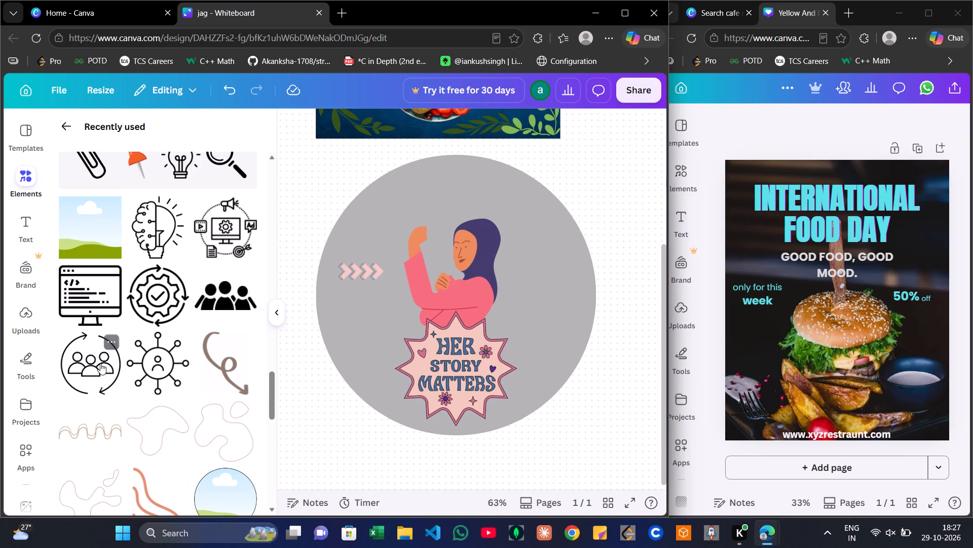
{"action": "scroll", "coordinate": [96, 338], "scroll_direction": "down", "scroll_amount": 1}
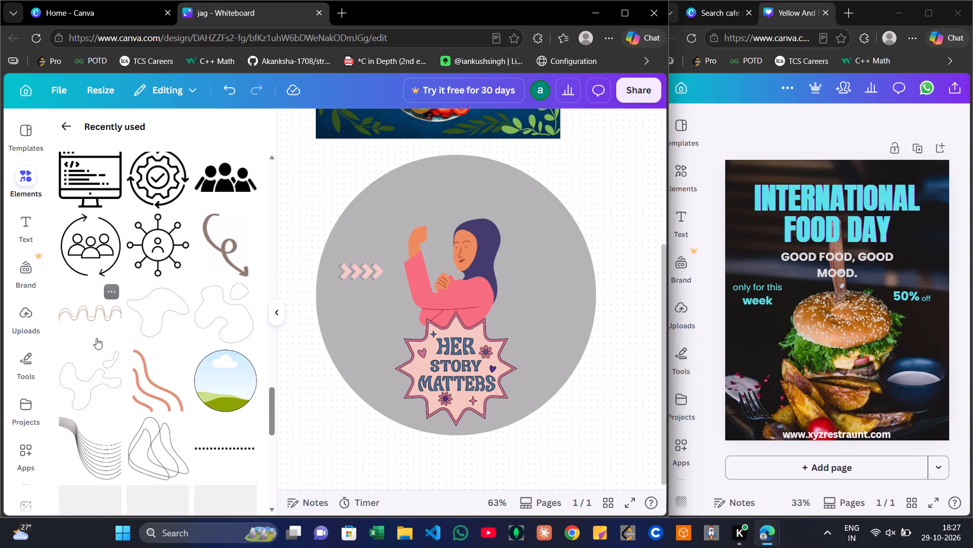
{"action": "scroll", "coordinate": [96, 338], "scroll_direction": "down", "scroll_amount": 4}
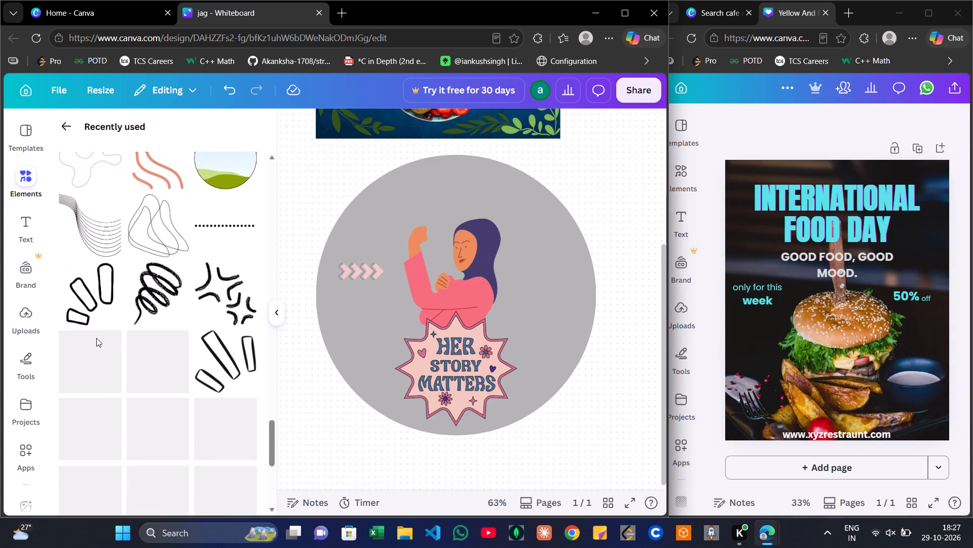
{"action": "scroll", "coordinate": [96, 338], "scroll_direction": "up", "scroll_amount": 11}
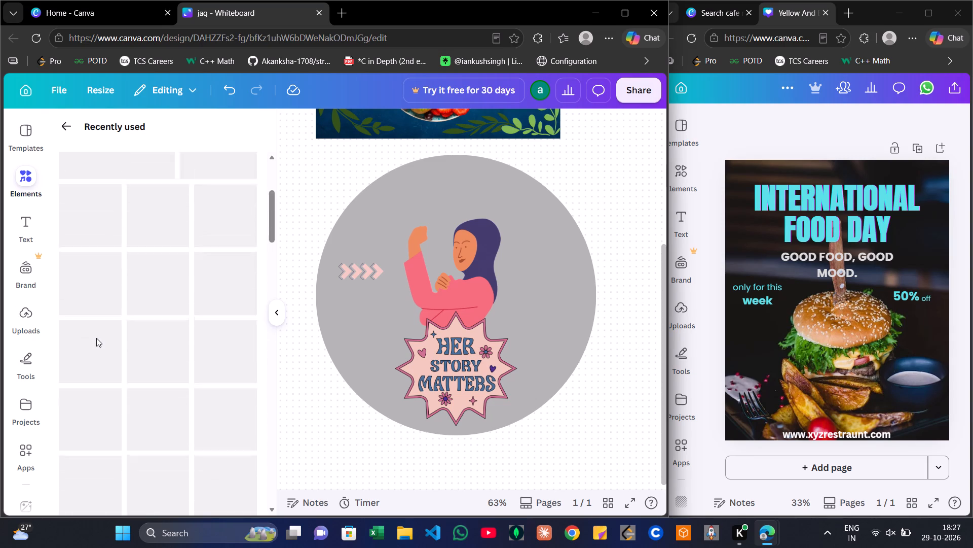
{"action": "scroll", "coordinate": [96, 338], "scroll_direction": "up", "scroll_amount": 5}
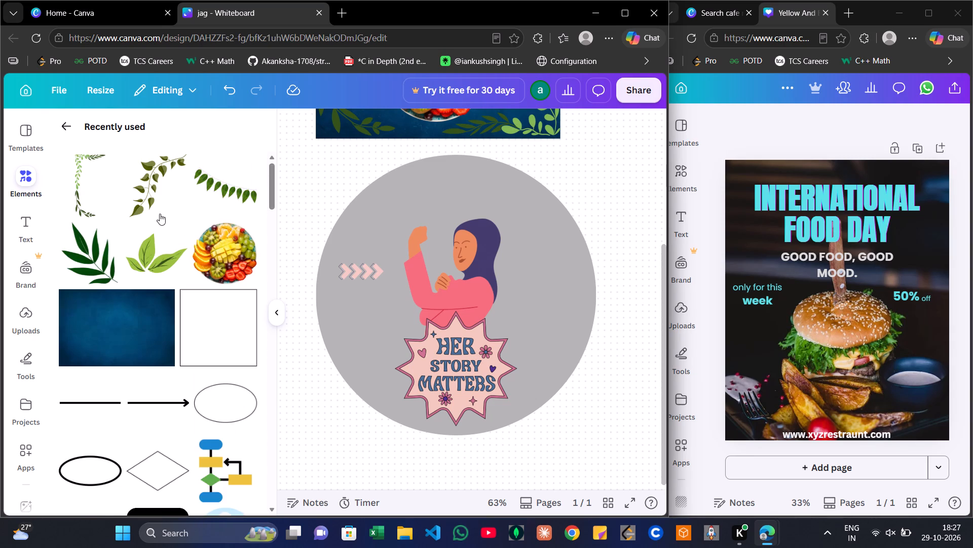